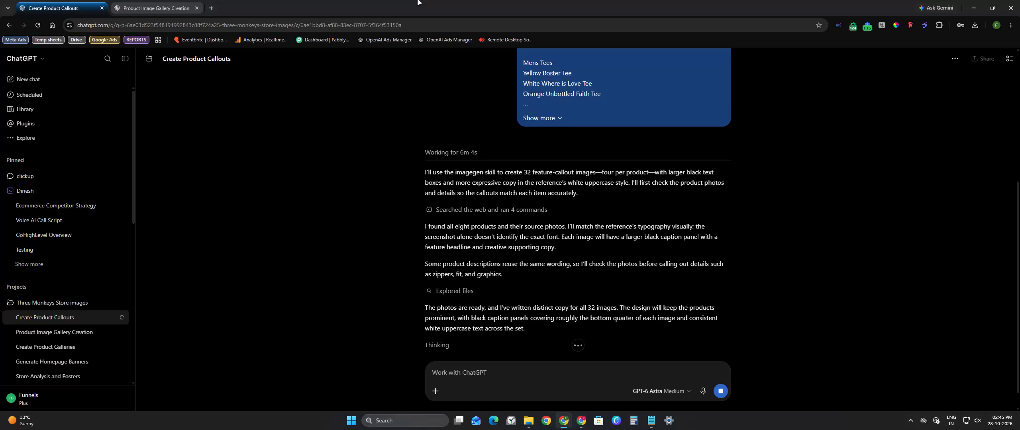
Search Google for "secured payment" in a new browser tab.
click(208, 10)
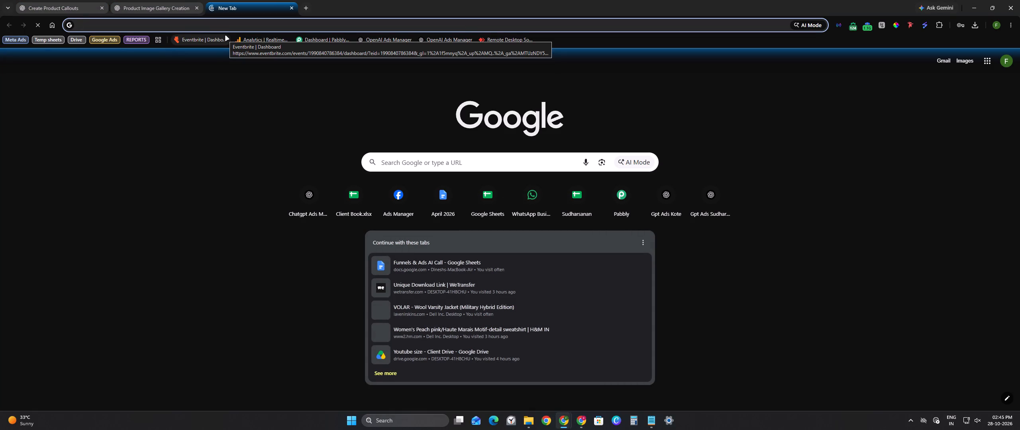
text(sede)
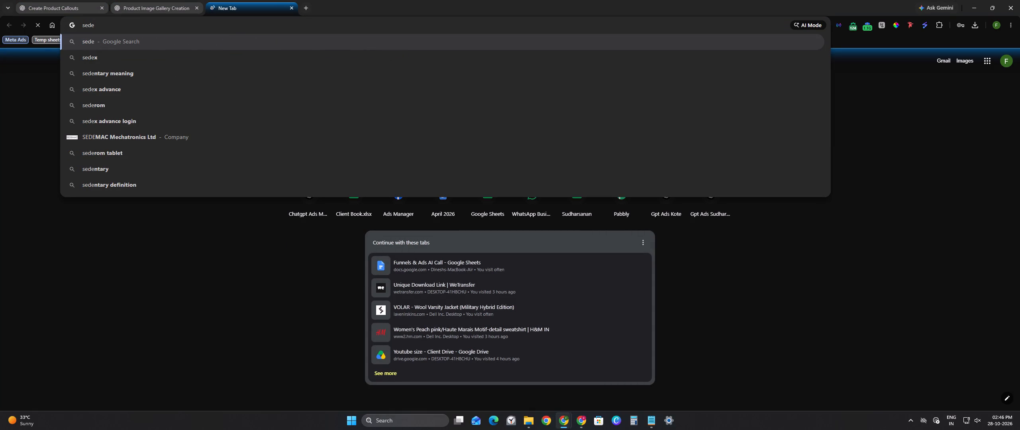
key(BackSpace)
key(BackSpace)
key(BackSpace)
key(BackSpace)
text(secured payment)
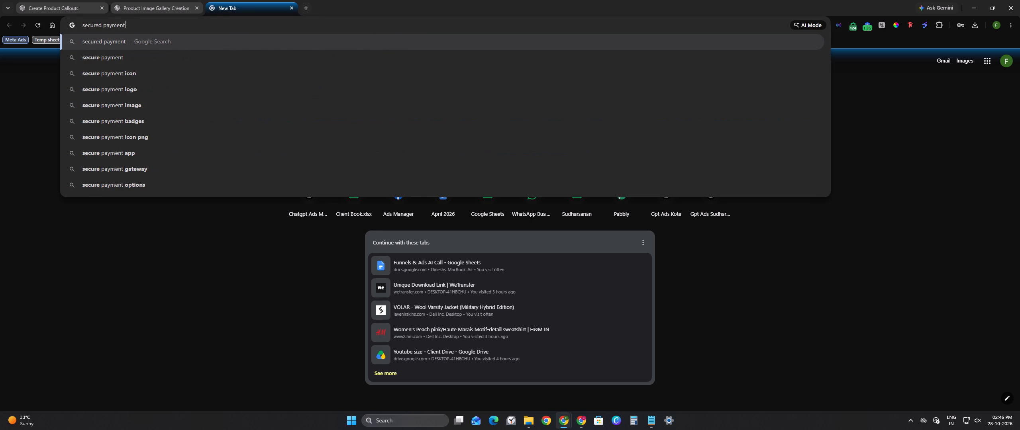
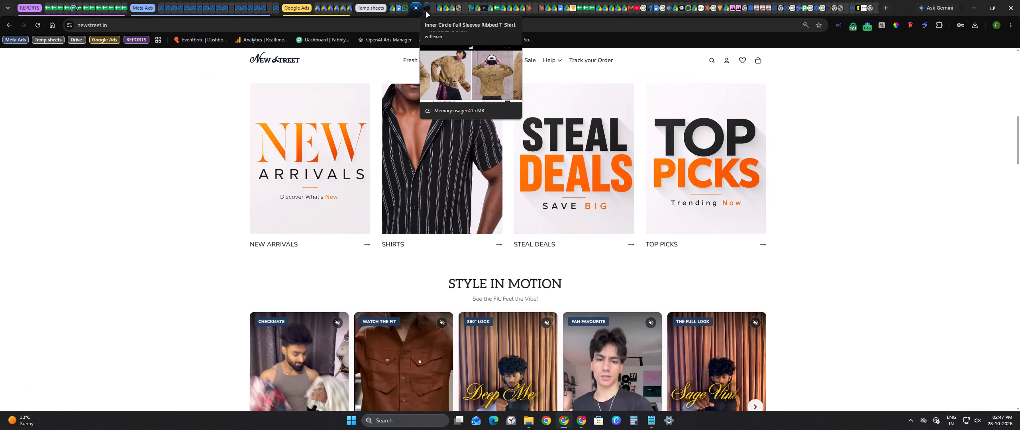
On the wtflex.in product page, add the brown Inner Circle ribbed T-shirt in size XS to the cart and start checkout.
click(426, 12)
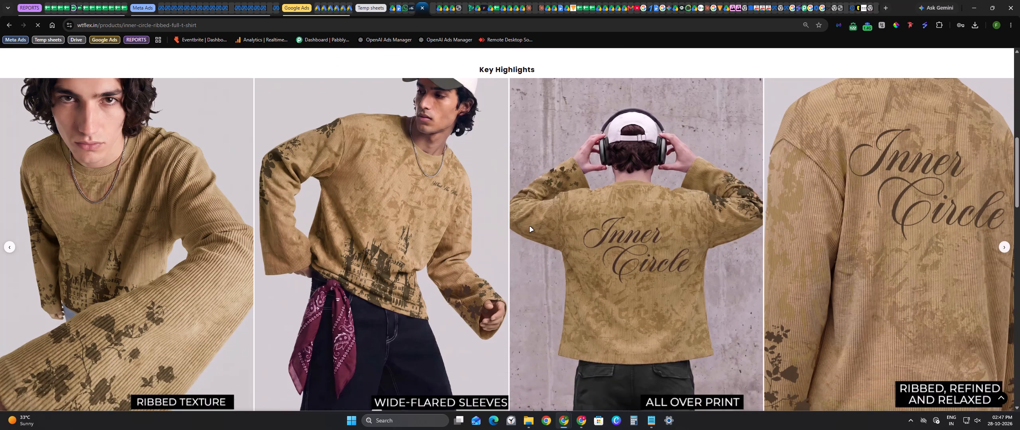
scroll(530, 227, up, 5)
click(659, 208)
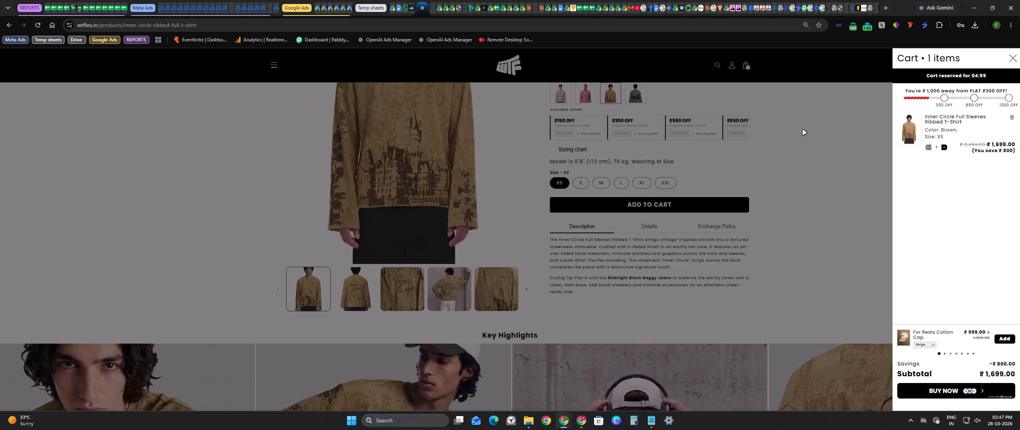
click(979, 392)
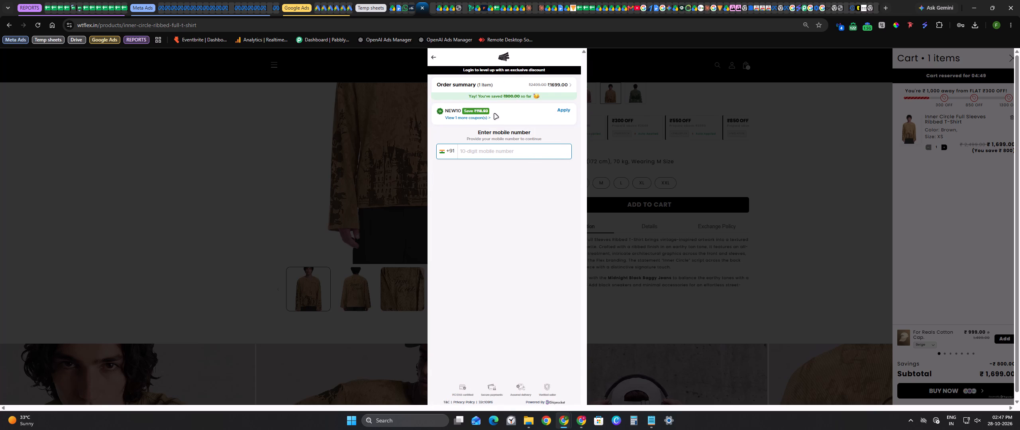
Examine the checkout pages and their footer trust badges, entering the mobile number to reach the shipping address form.
click(504, 60)
scroll(494, 352, down, 6)
scroll(494, 352, up, 4)
scroll(494, 352, down, 4)
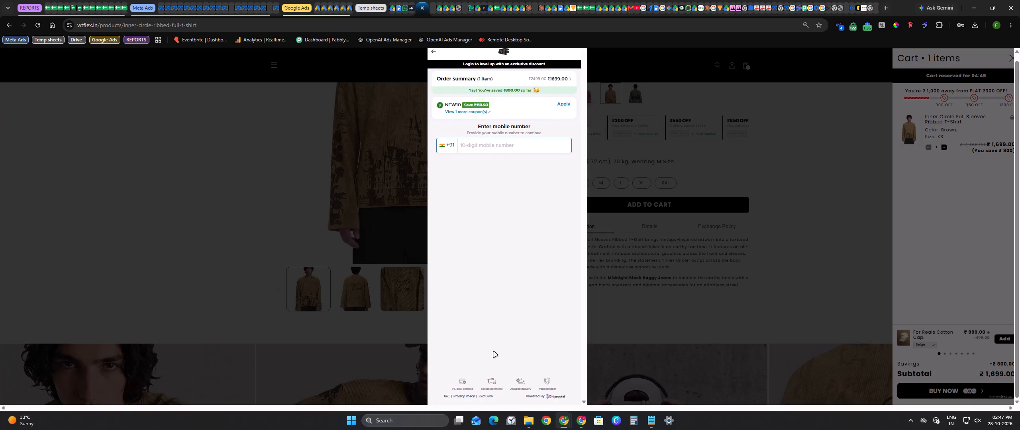
scroll(494, 352, up, 7)
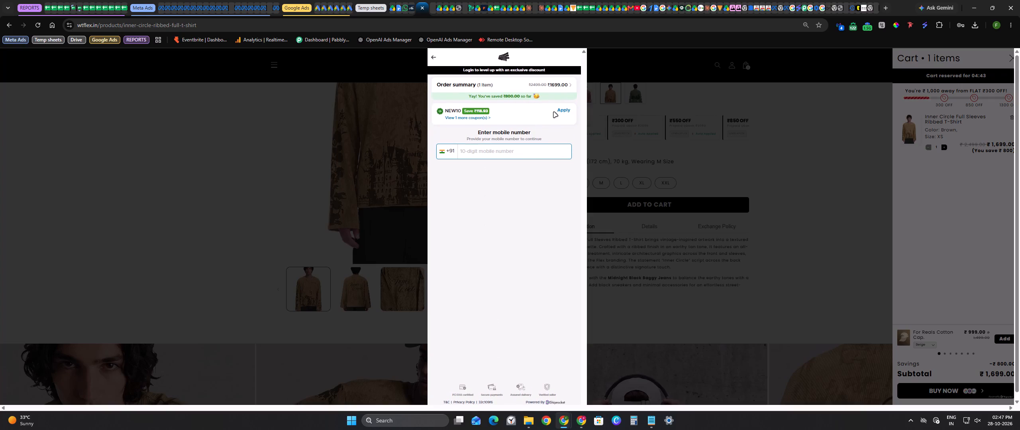
click(479, 154)
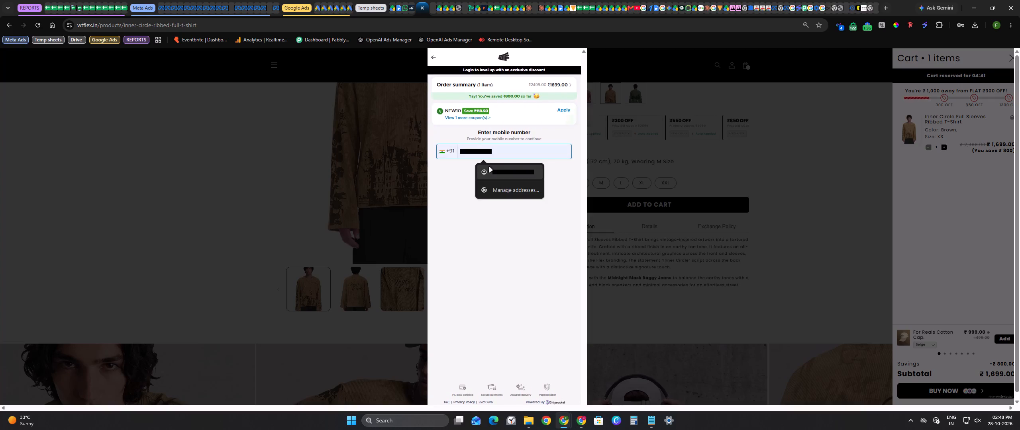
click(500, 149)
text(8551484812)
scroll(463, 381, down, 3)
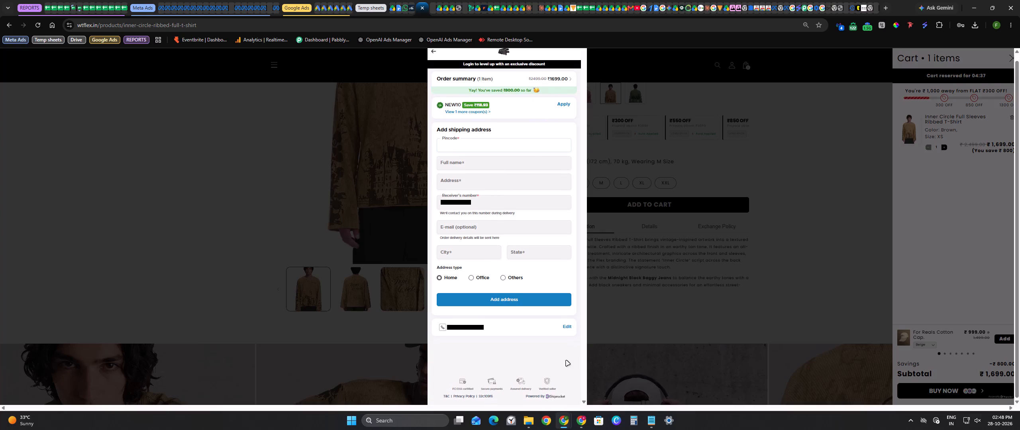
click(496, 383)
Exit the checkout without adding an address, get through the exit survey, and close the cart.
click(434, 53)
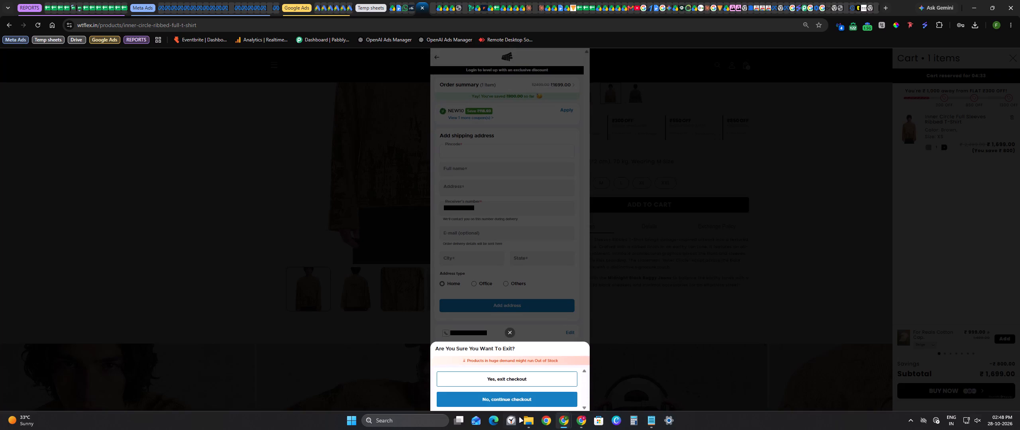
click(506, 377)
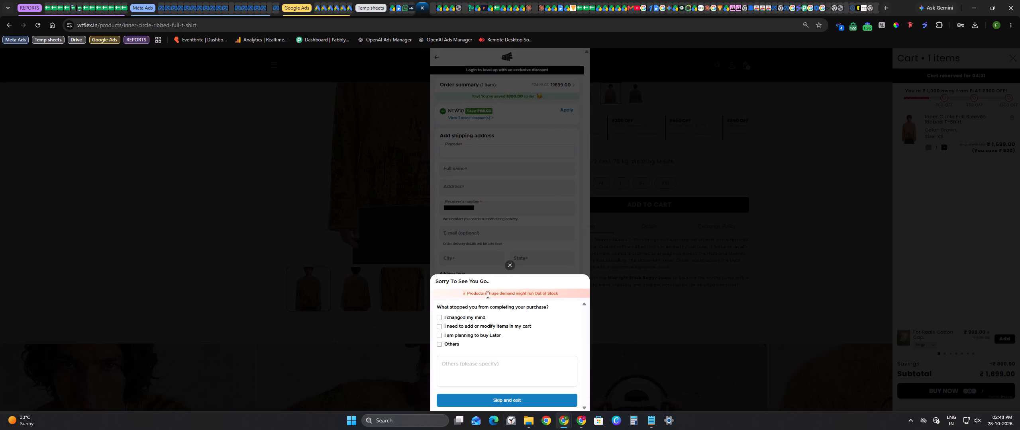
click(478, 313)
click(475, 320)
click(477, 388)
click(479, 397)
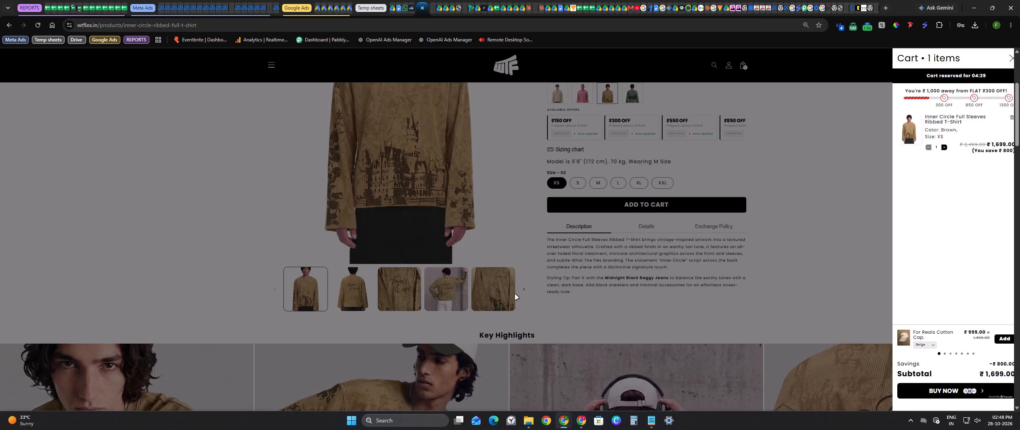
click(1011, 51)
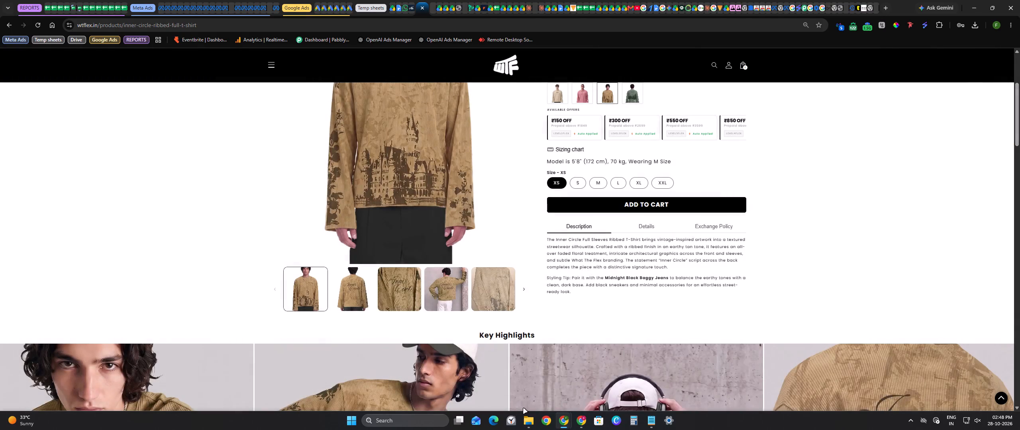
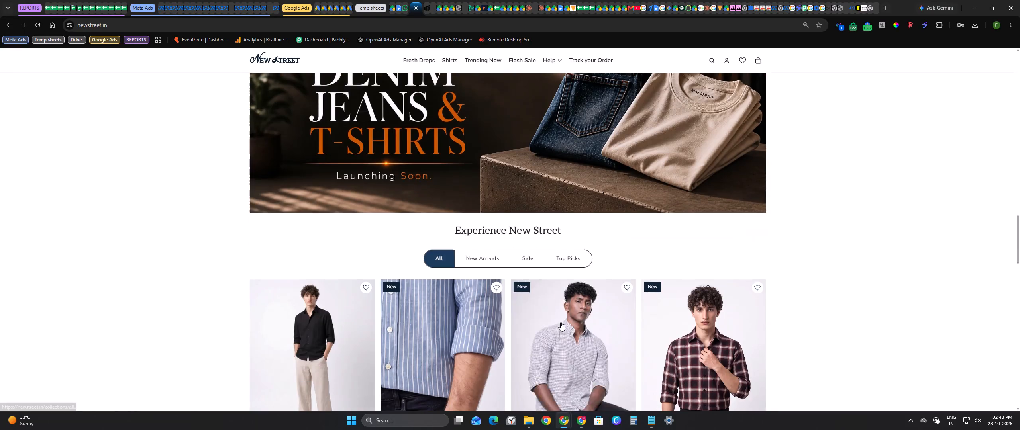
Add the Red Heritage Plaid Cotton Shirt in size L to the cart on newstreet.in and open the bag.
scroll(561, 322, up, 5)
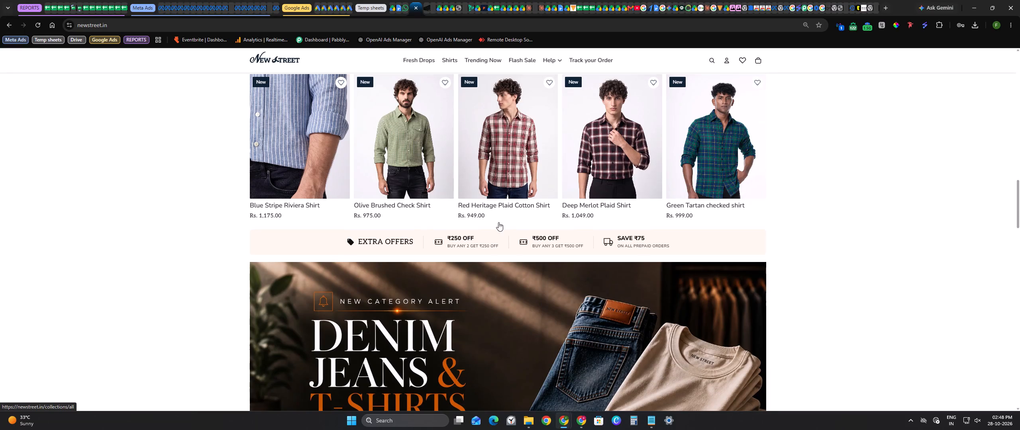
click(545, 186)
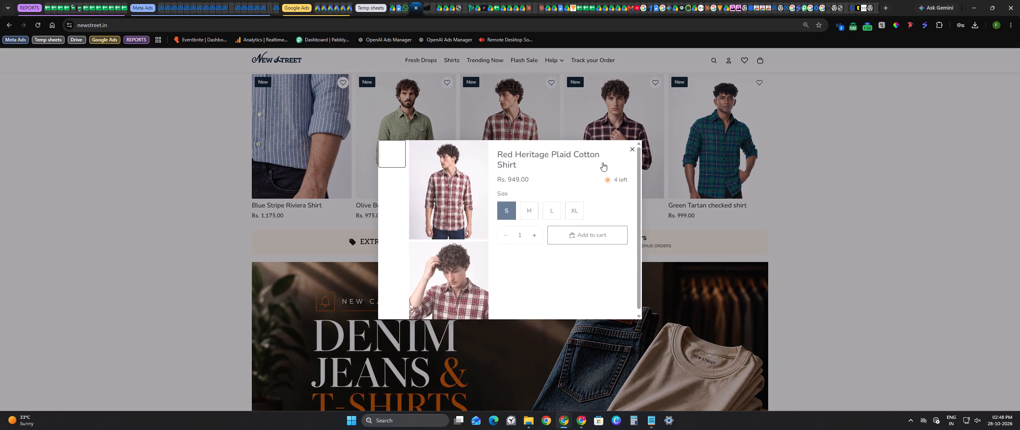
click(557, 201)
click(580, 221)
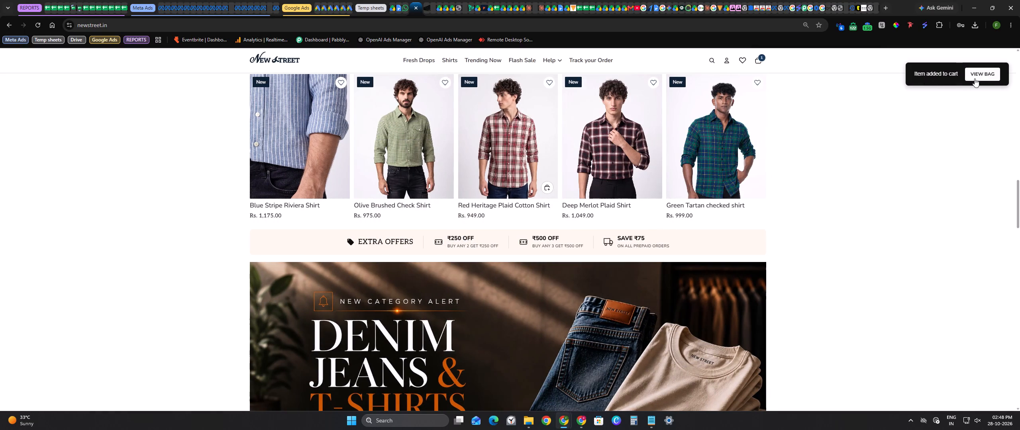
click(984, 75)
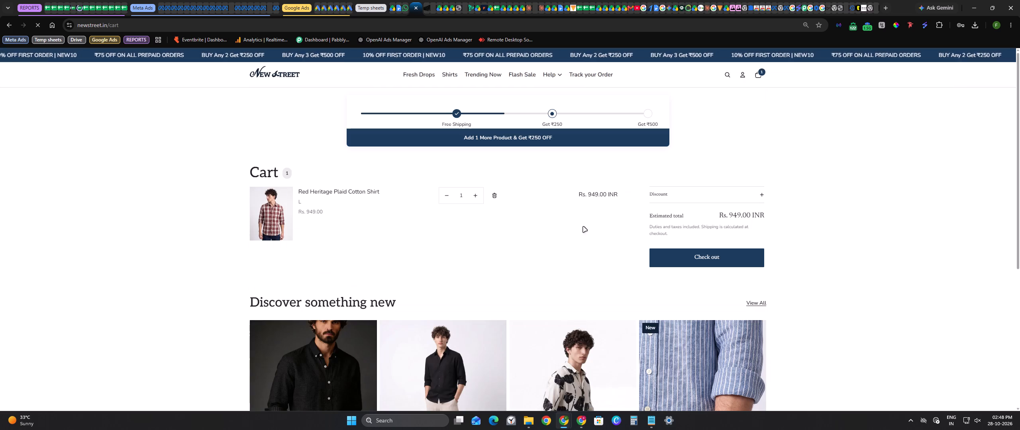
Examine the New Street cart page, start checkout to view the contact page's secured payment branding, and back out.
scroll(539, 219, down, 4)
scroll(726, 231, up, 3)
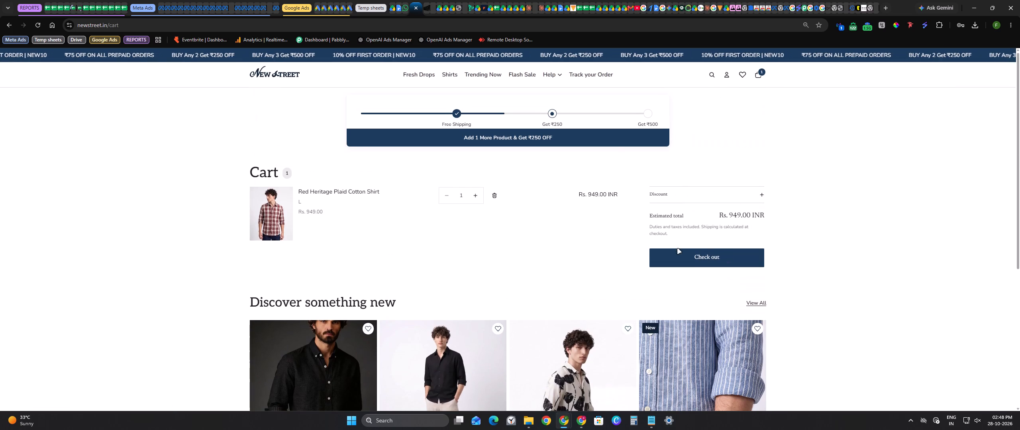
click(678, 250)
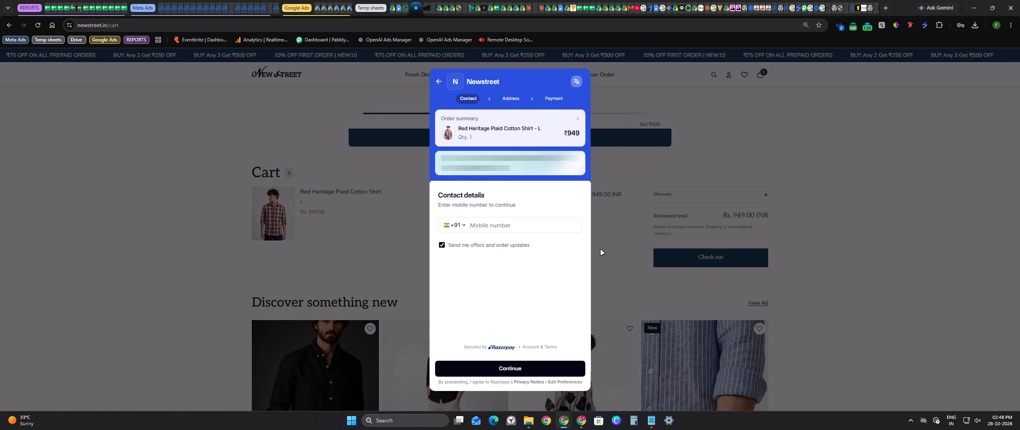
click(441, 84)
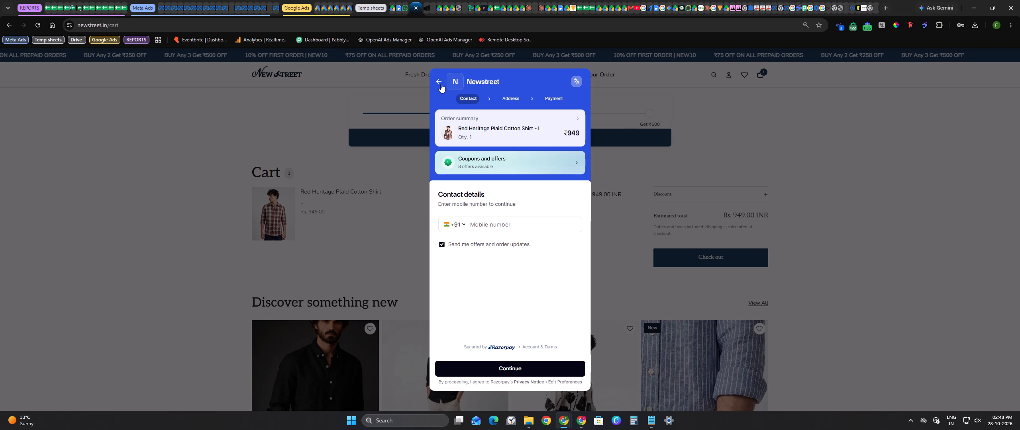
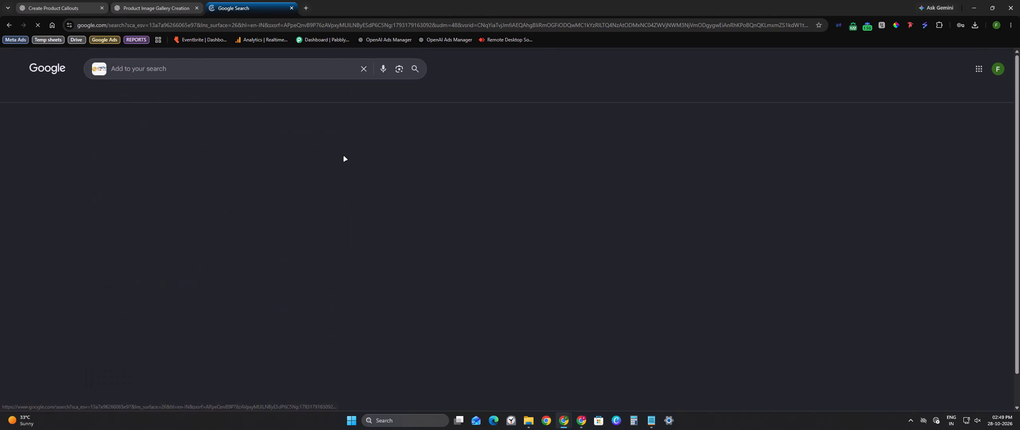
Examine the visual matches for the gold PayPal Verified seal as a trust badge reference, and clear the image search.
click(201, 92)
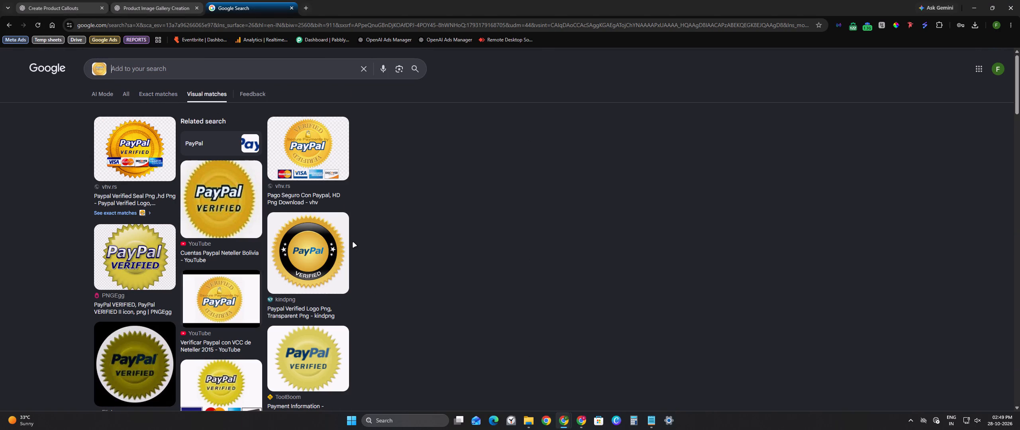
scroll(353, 242, down, 4)
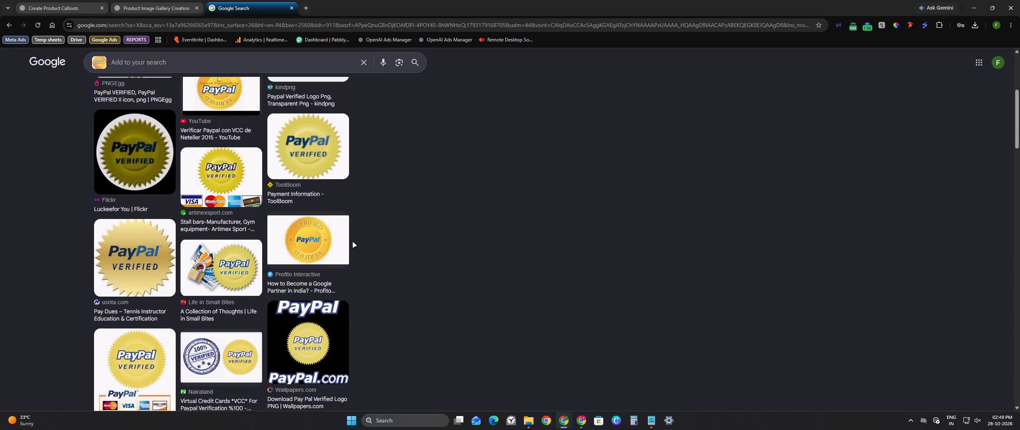
click(361, 63)
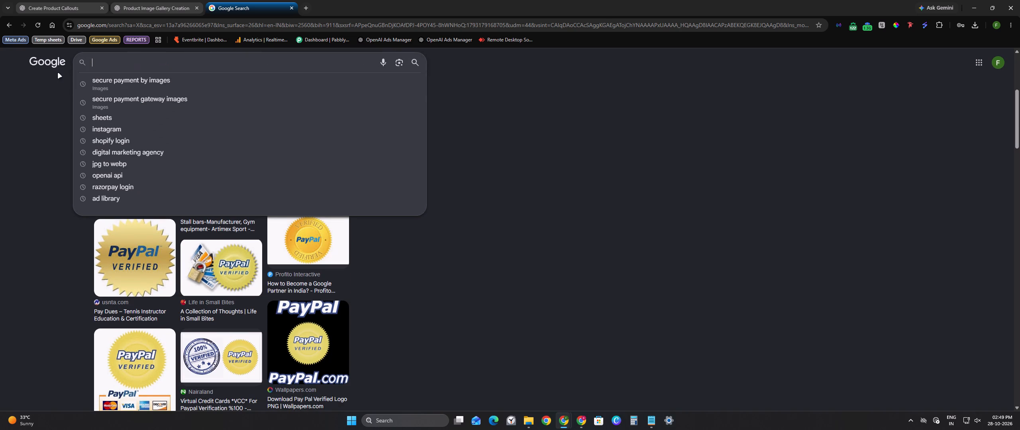
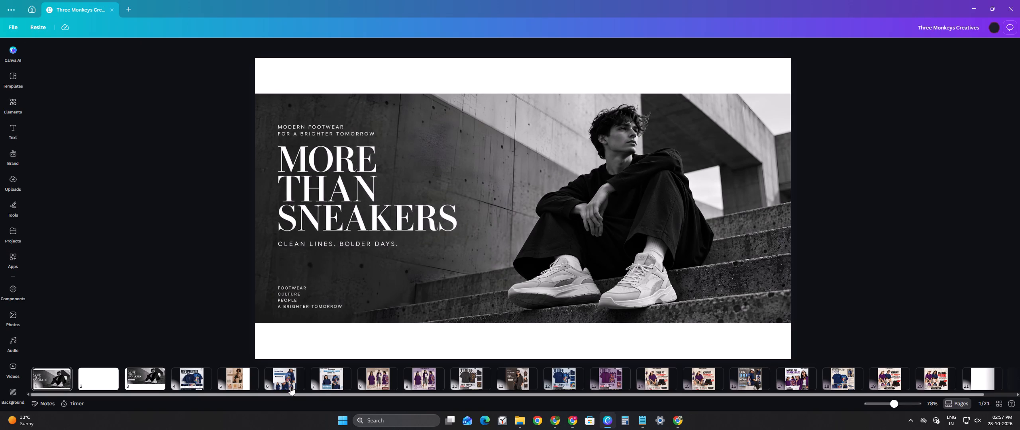
Add a blank page at the end of the Three Monkeys Creatives design.
drag(329, 396, 716, 393)
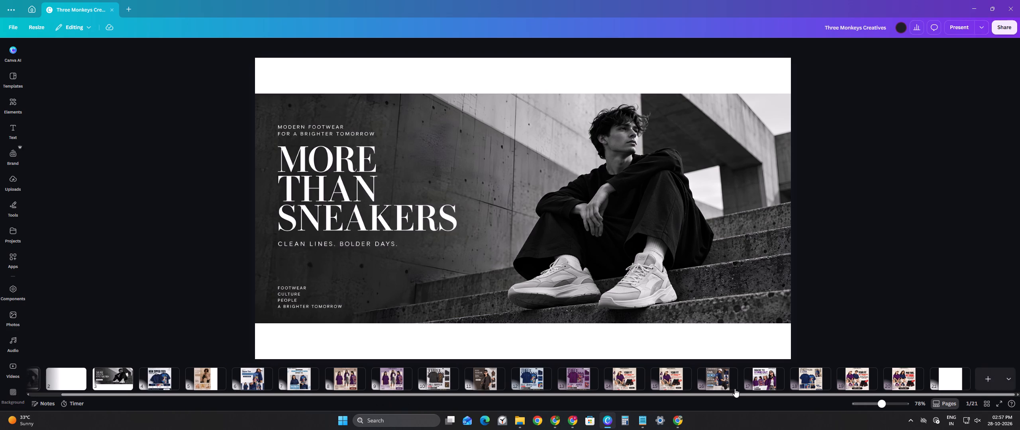
click(995, 377)
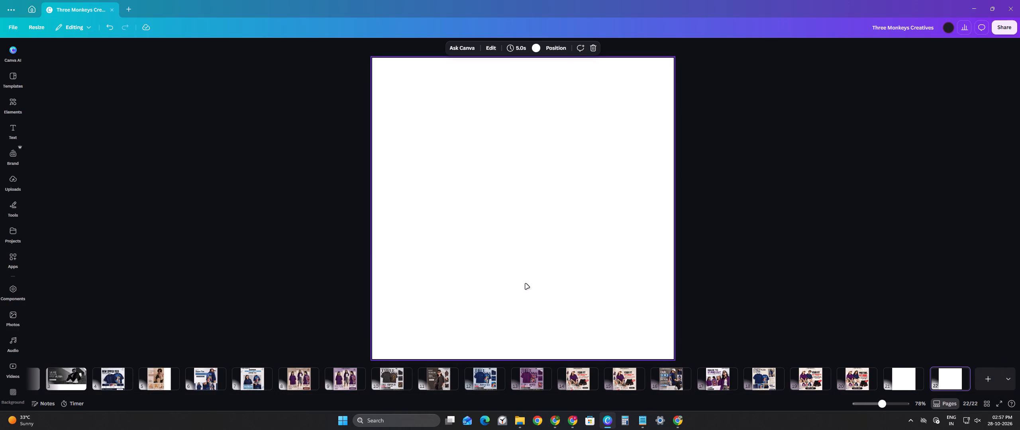
Bring the Gemini-generated secure payments image from the Downloads folder in File Explorer onto the new blank Canva page.
click(5, 188)
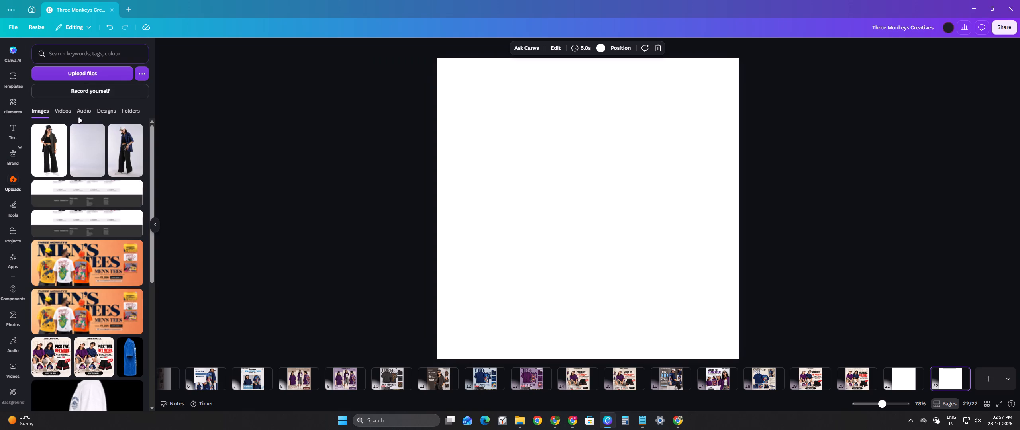
click(519, 429)
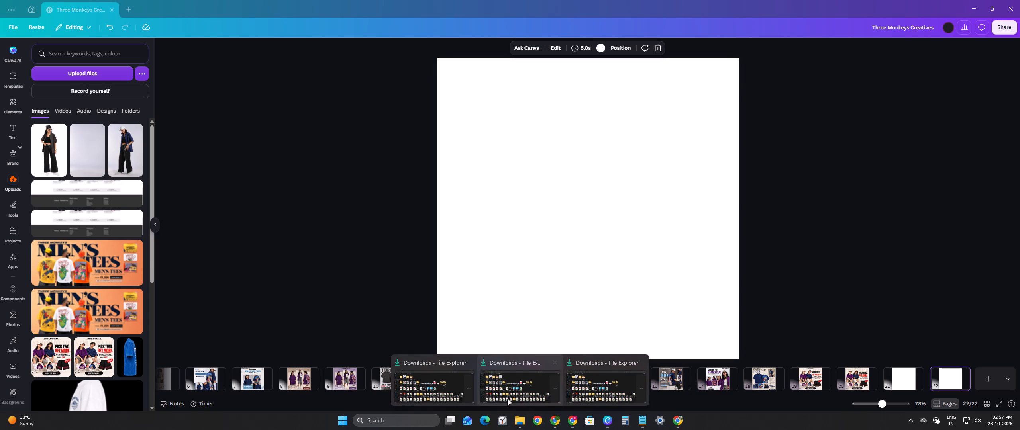
click(461, 391)
drag(259, 106, 418, 105)
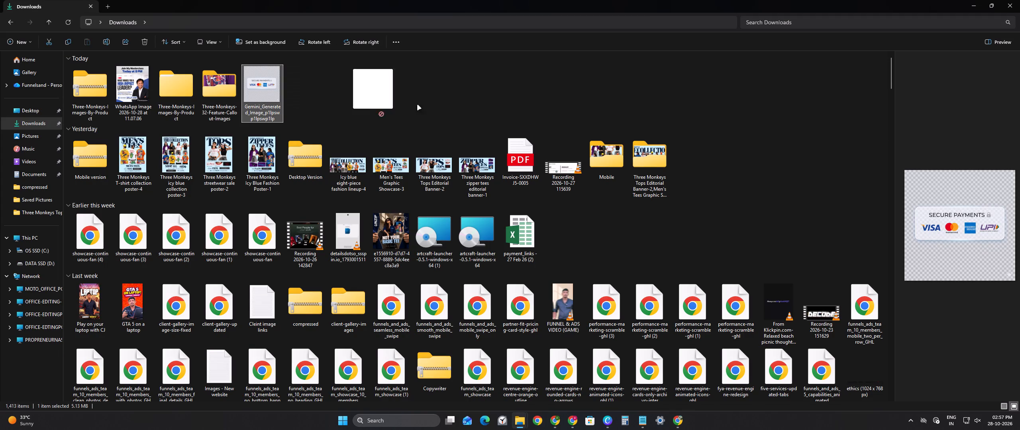
drag(418, 105, 581, 254)
key(alt+Tab)
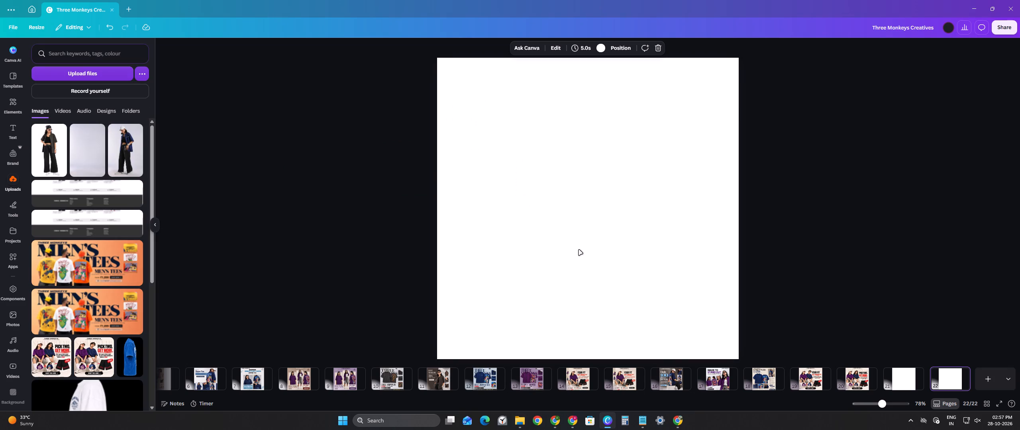
drag(612, 181, 606, 167)
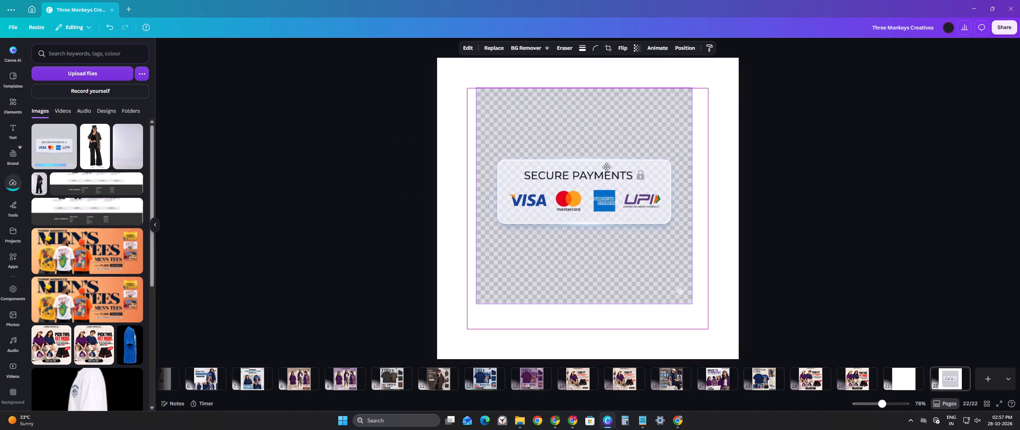
Align the secure payments image to the page's top-left corner and enlarge it to fill the whole square page.
drag(606, 167, 569, 136)
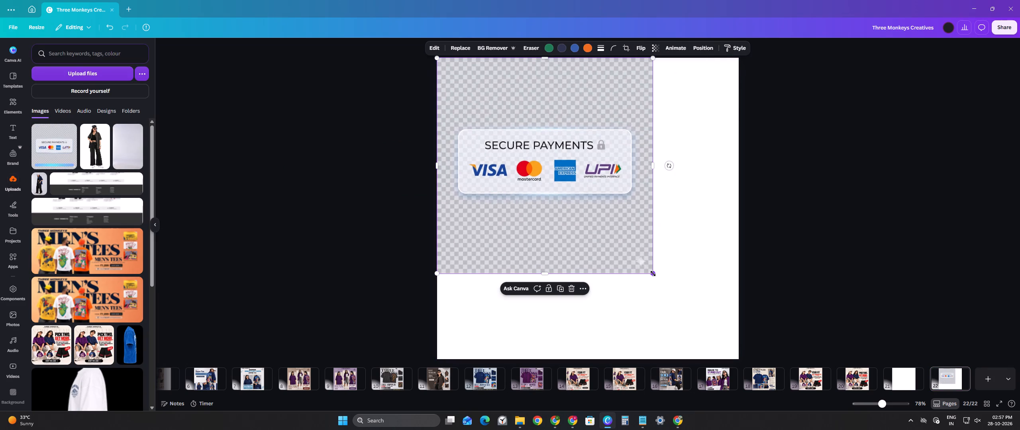
drag(653, 274, 737, 356)
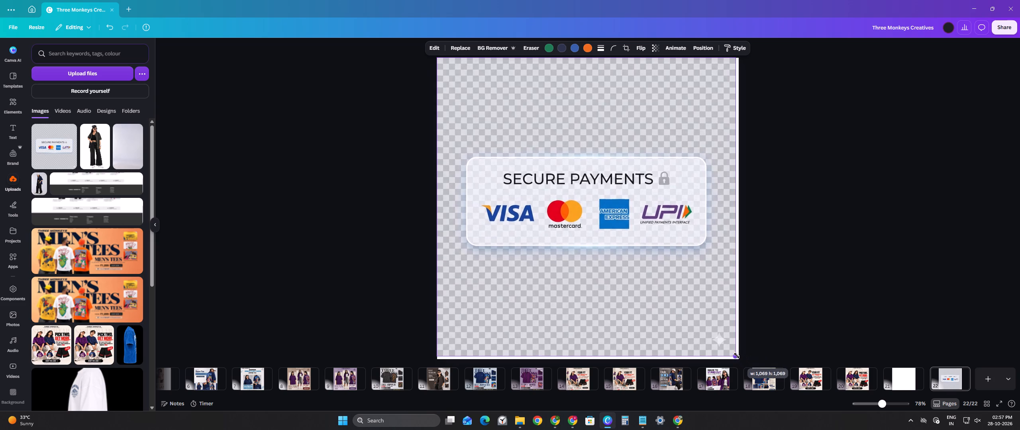
drag(737, 356, 739, 357)
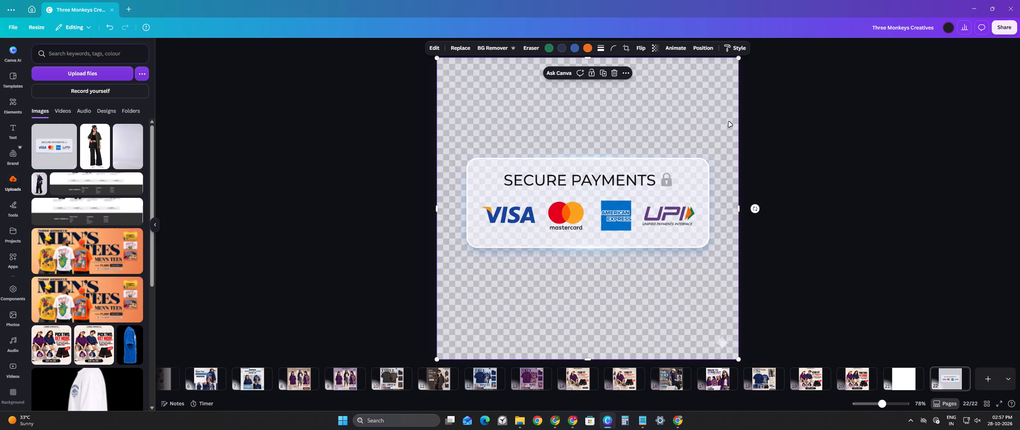
Remove the background from the secure payments image.
click(478, 49)
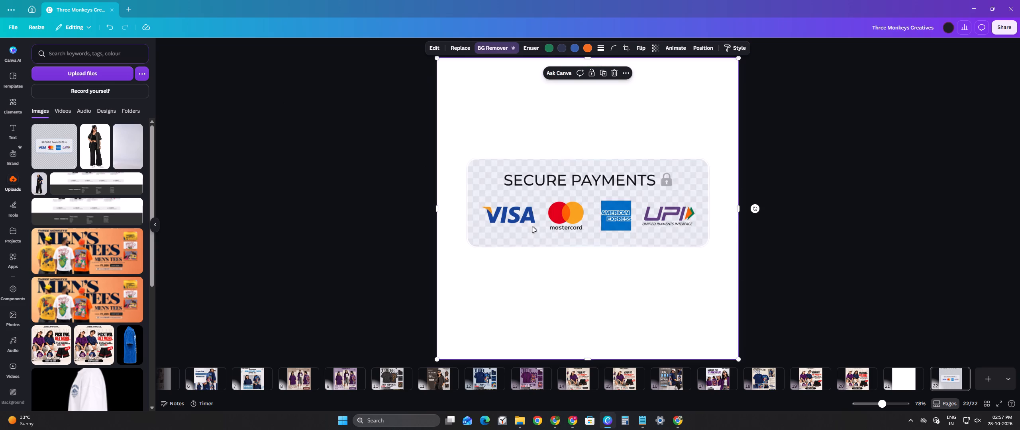
click(497, 191)
click(486, 181)
Split the secure payments image into editable layers with Magic Layers.
click(433, 50)
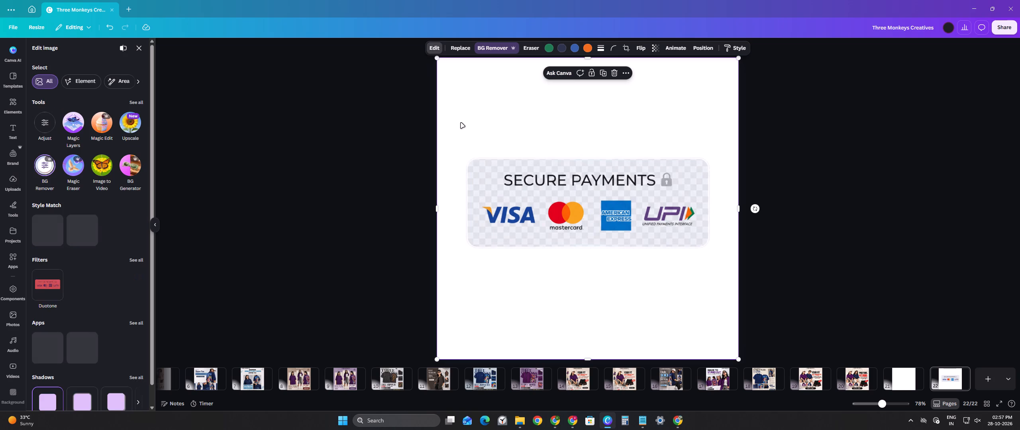
click(72, 127)
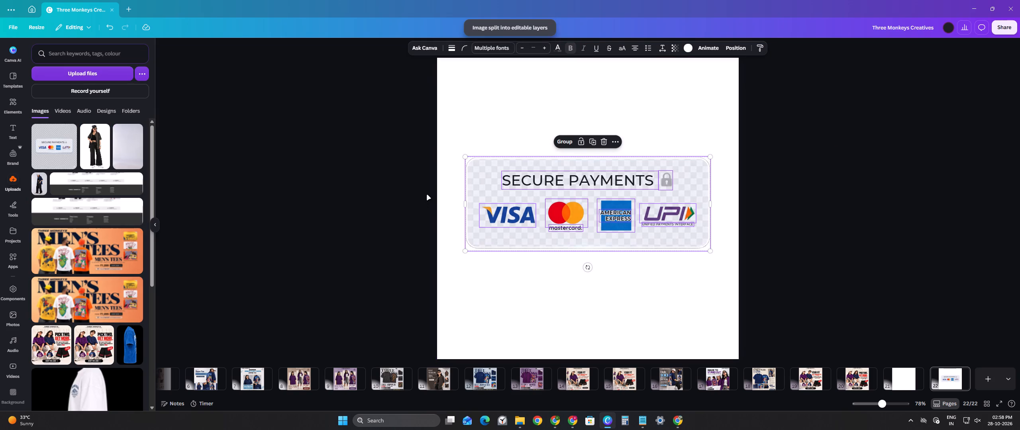
Delete the checkered backing panel behind the secure payments heading and logos.
click(445, 193)
click(478, 183)
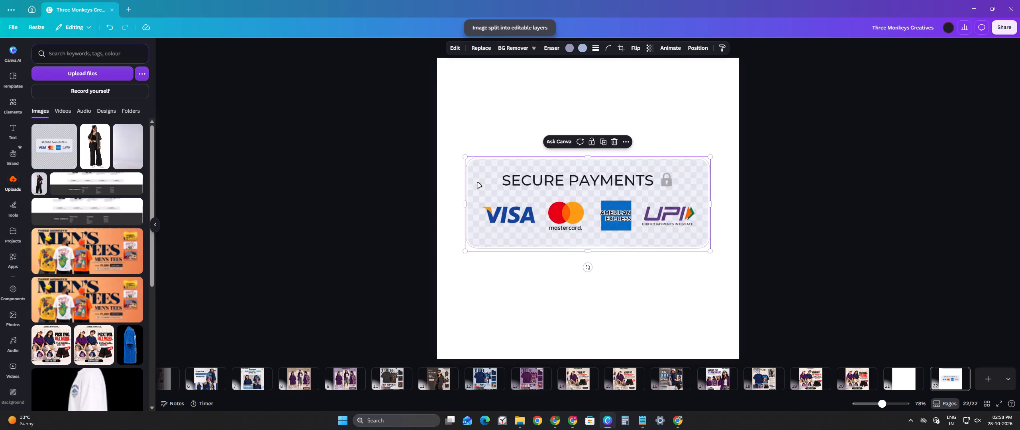
key(Delete)
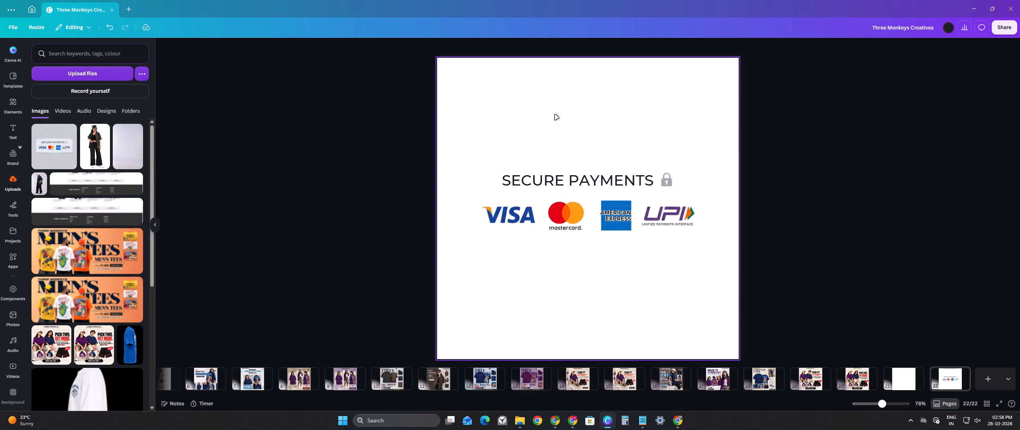
click(555, 115)
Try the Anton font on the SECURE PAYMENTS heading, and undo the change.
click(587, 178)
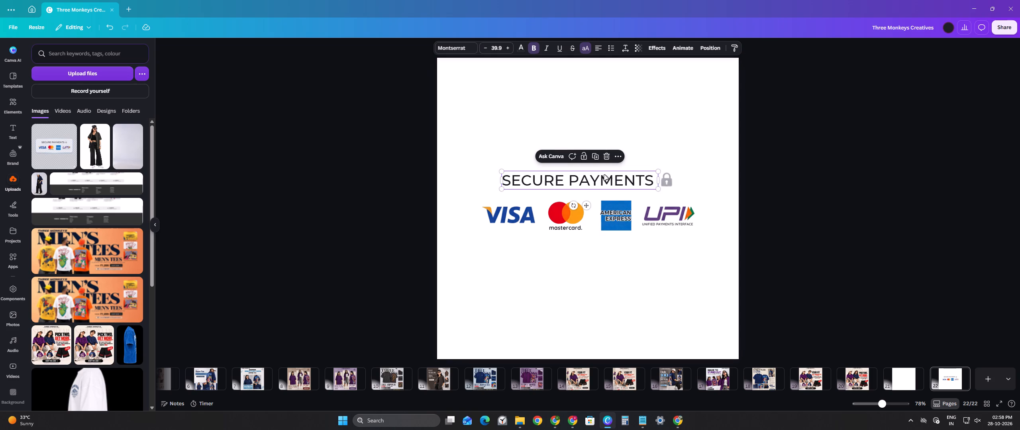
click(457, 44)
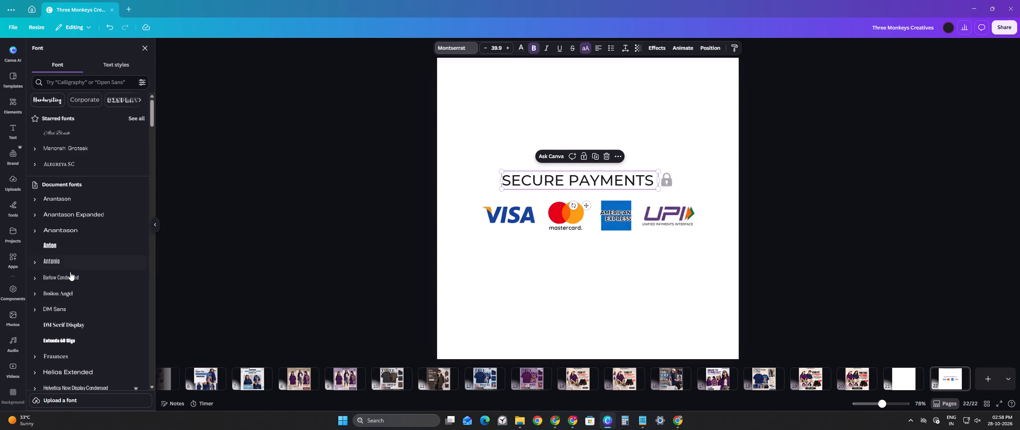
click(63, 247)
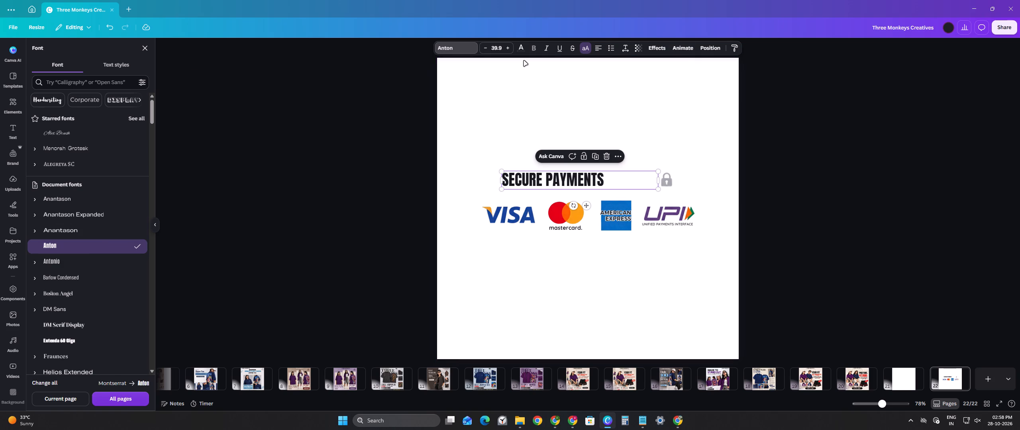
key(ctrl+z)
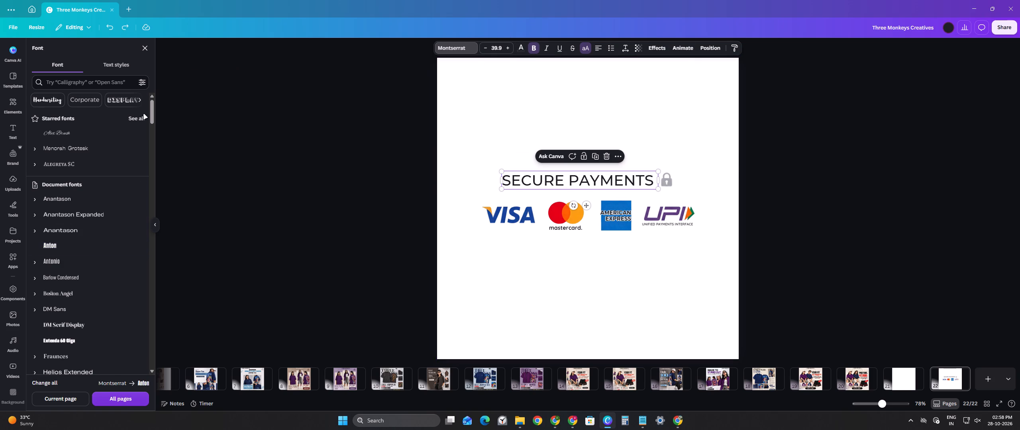
Search the fonts for "mont" and set the SECURE PAYMENTS heading in Montserrat Black.
click(80, 83)
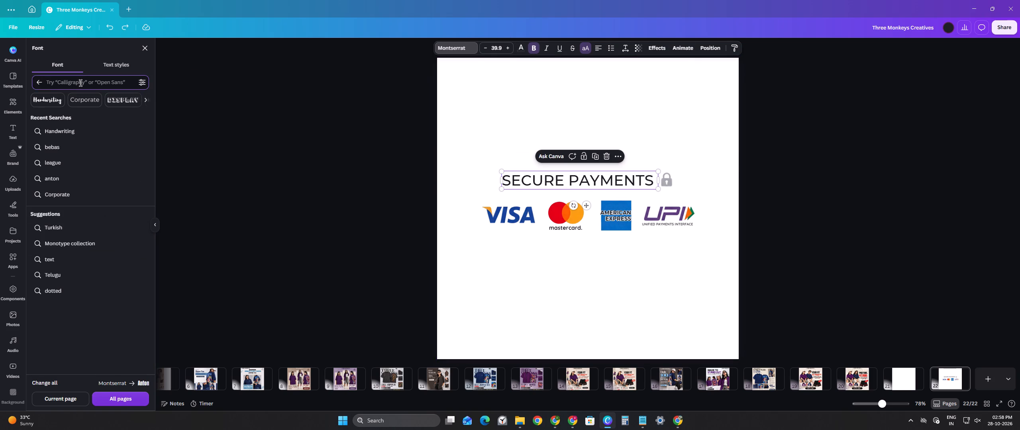
text(mont)
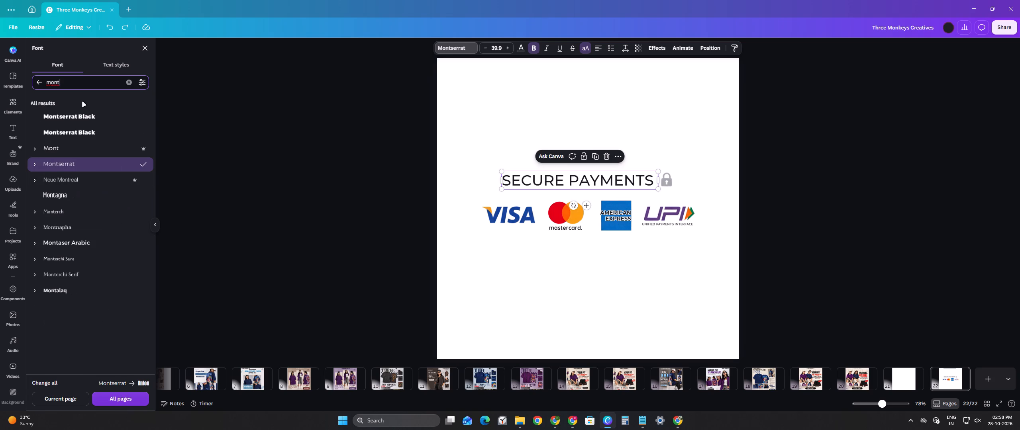
click(80, 115)
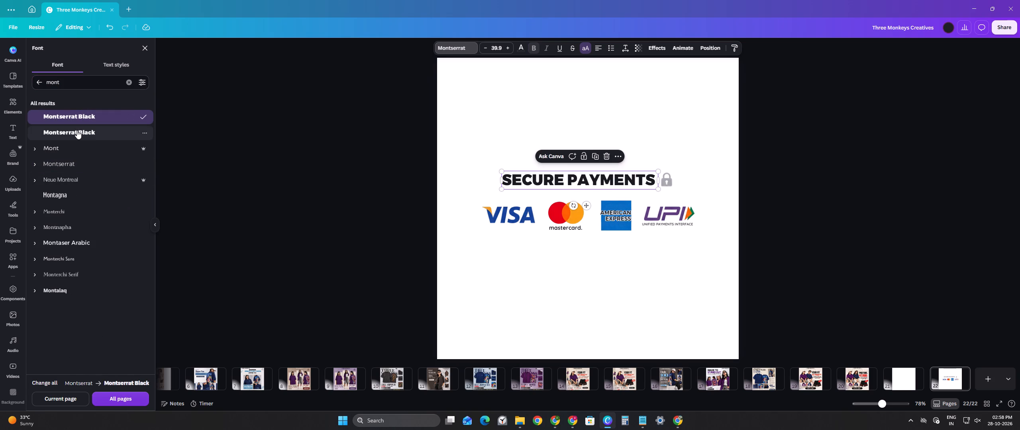
click(322, 162)
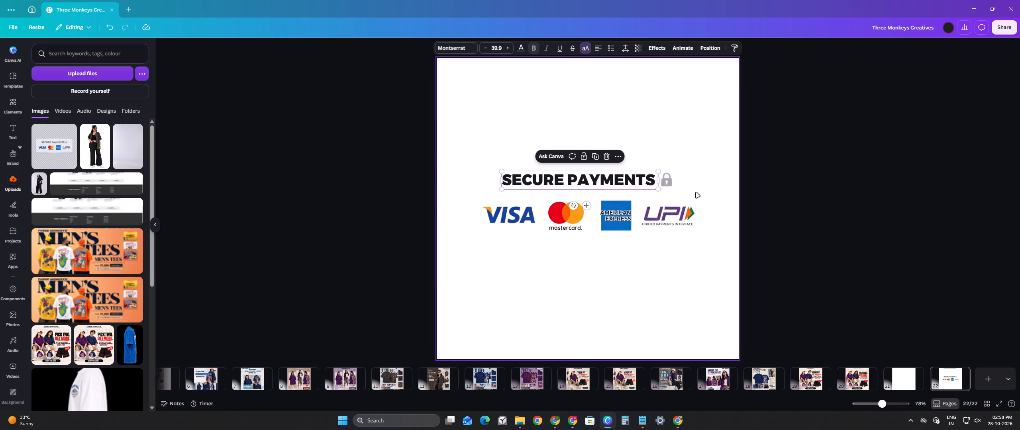
Try to recolour the lock icon, replacing its light blue with the palette's navy and its dark grey with the Mastercard logo's red.
click(662, 177)
click(667, 178)
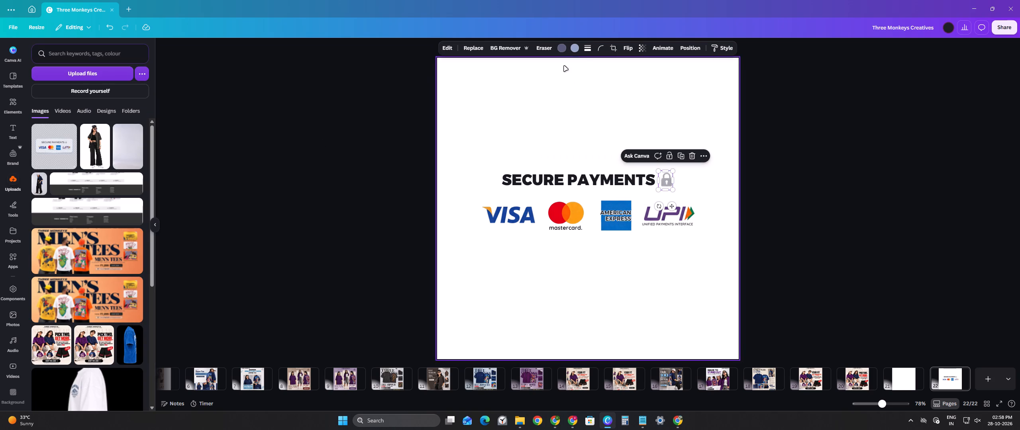
click(576, 47)
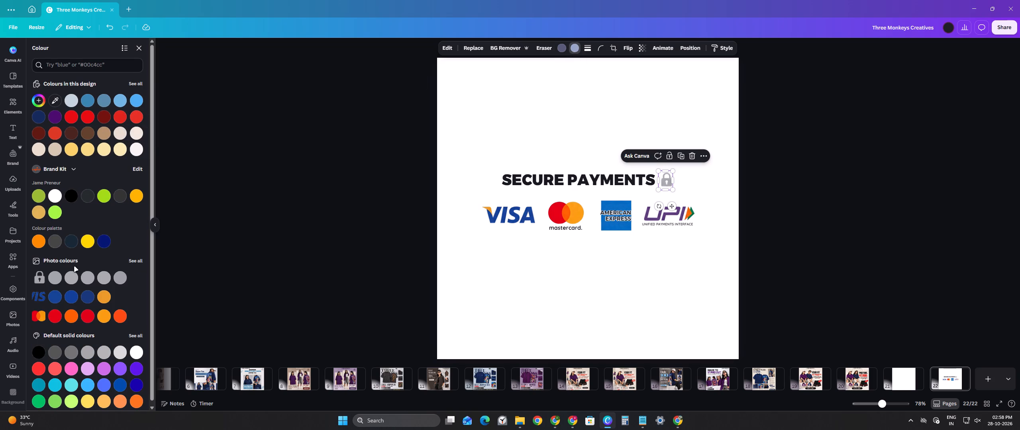
click(103, 244)
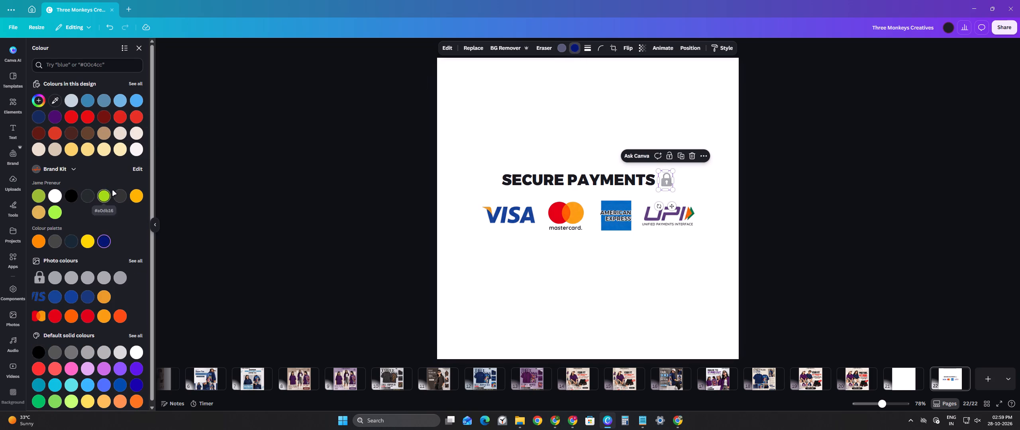
click(564, 51)
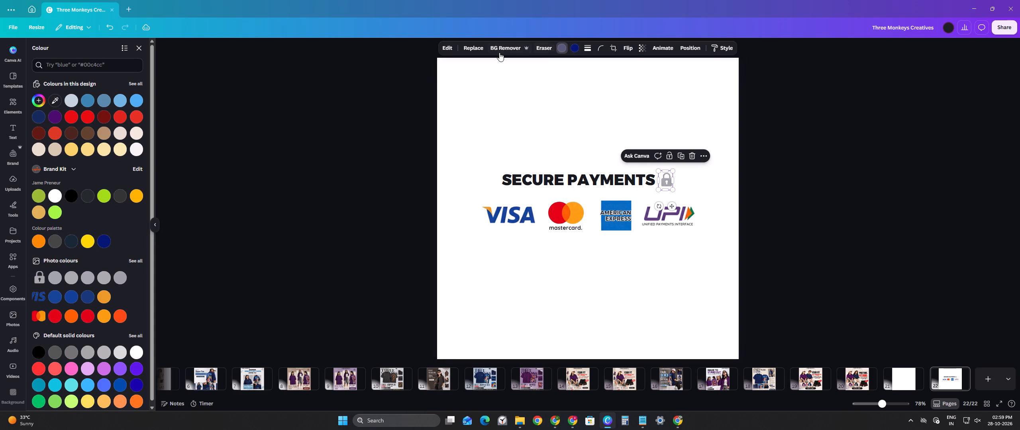
scroll(108, 287, down, 4)
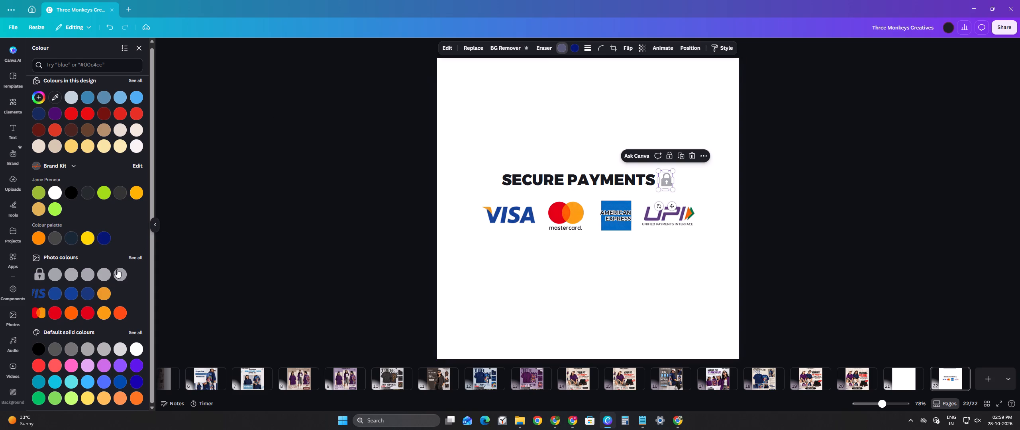
click(86, 313)
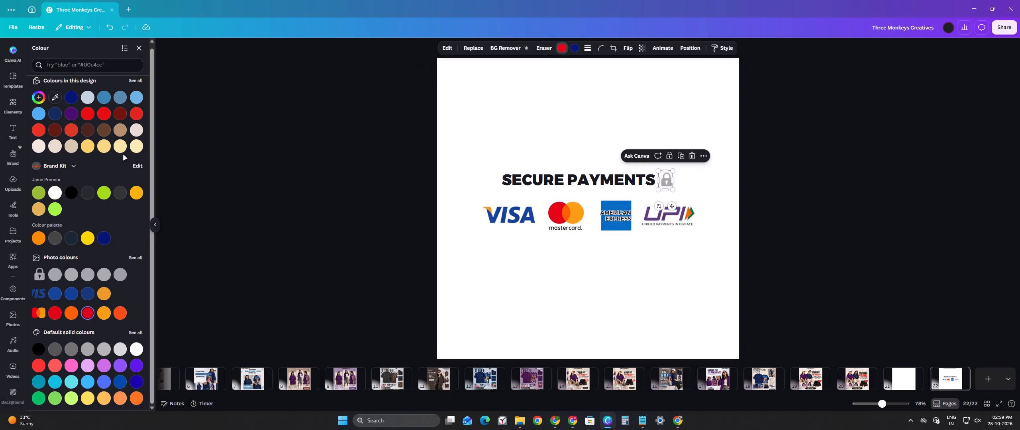
click(308, 146)
click(902, 154)
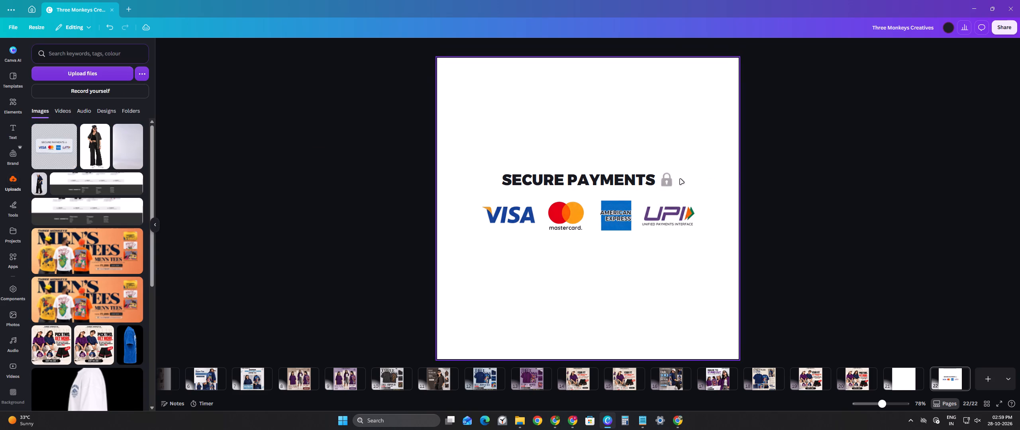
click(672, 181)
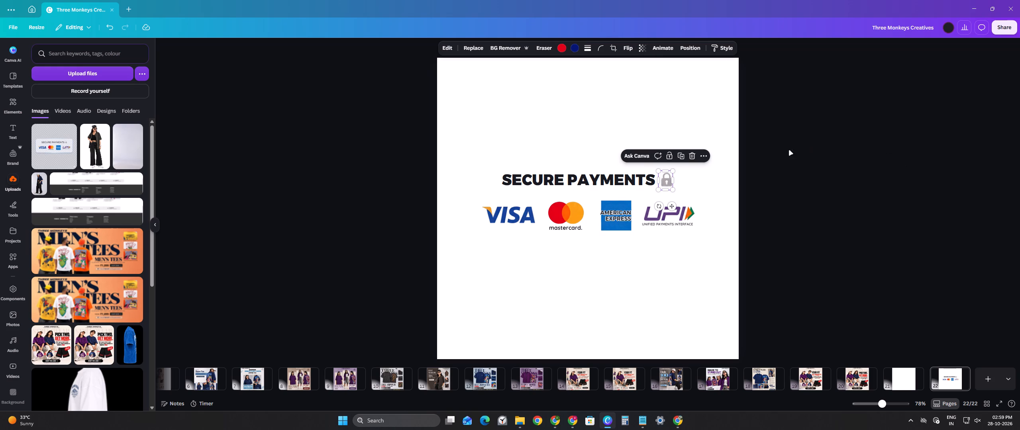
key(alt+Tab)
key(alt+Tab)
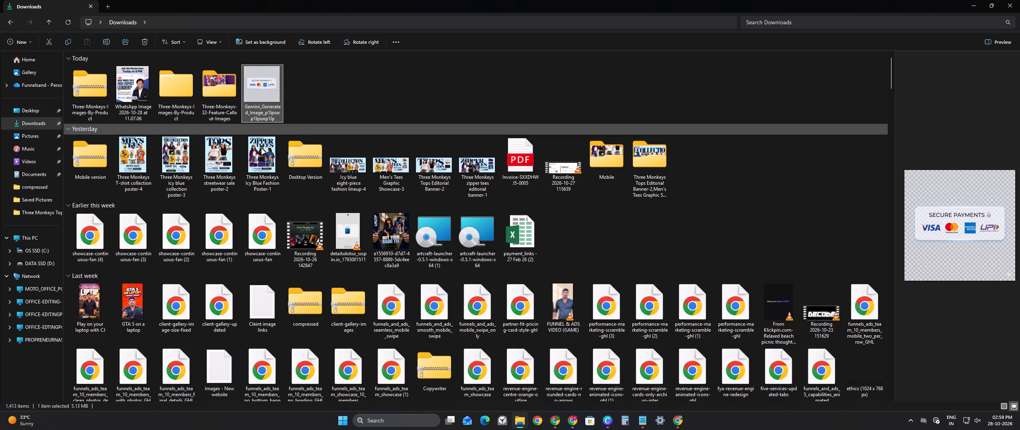
Search the elements for "lock" and add the solid black padlock graphic to the badge page.
click(12, 106)
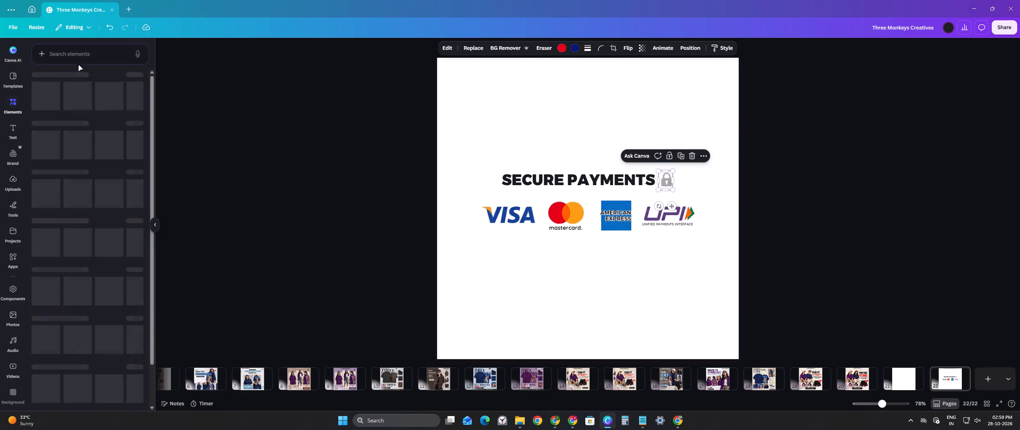
click(80, 55)
text(lock)
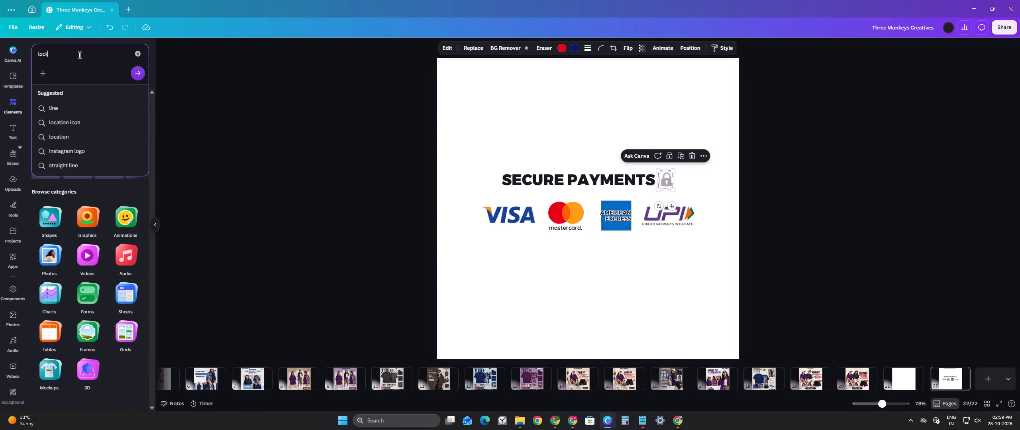
click(140, 76)
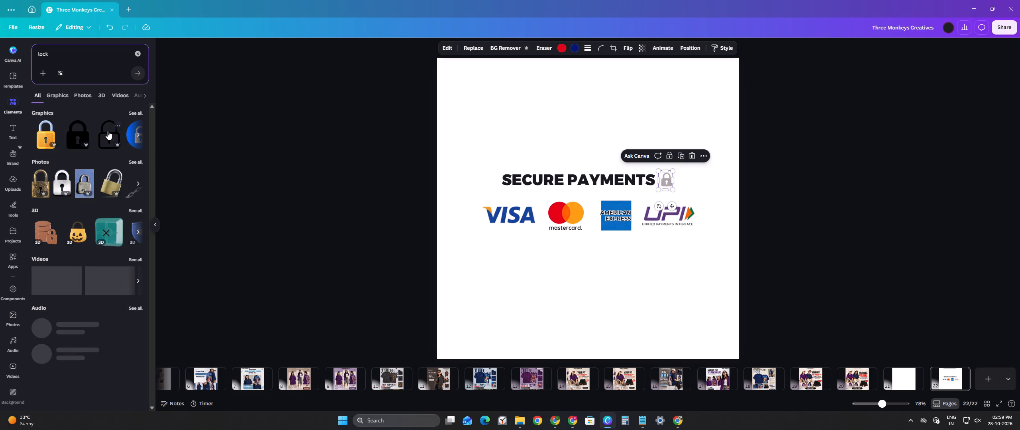
click(75, 135)
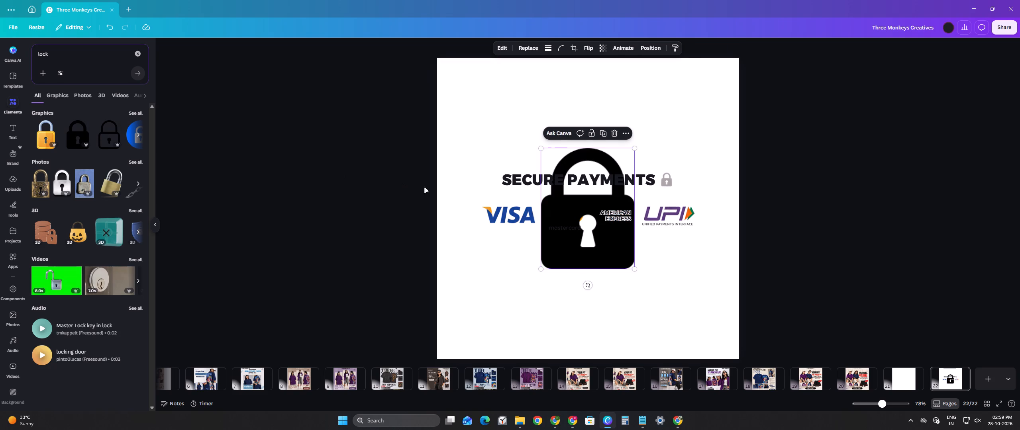
Delete the original grey lock icon beside the SECURE PAYMENTS heading.
click(664, 184)
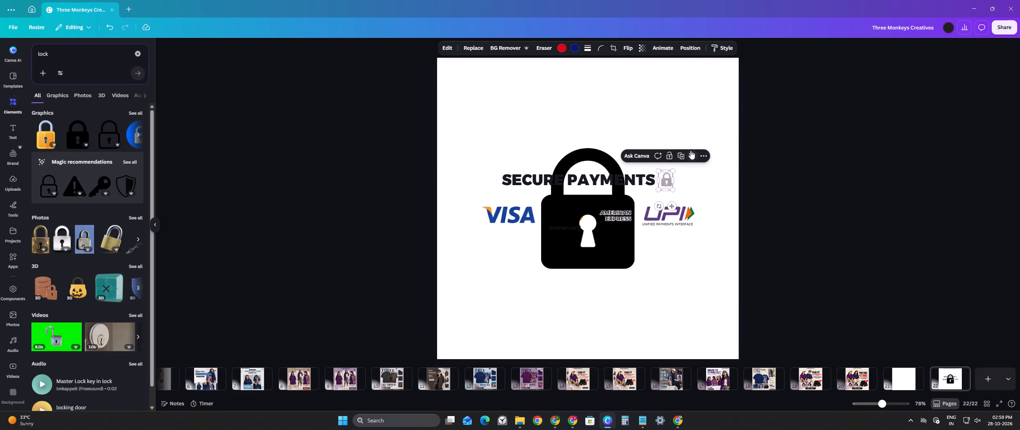
click(690, 150)
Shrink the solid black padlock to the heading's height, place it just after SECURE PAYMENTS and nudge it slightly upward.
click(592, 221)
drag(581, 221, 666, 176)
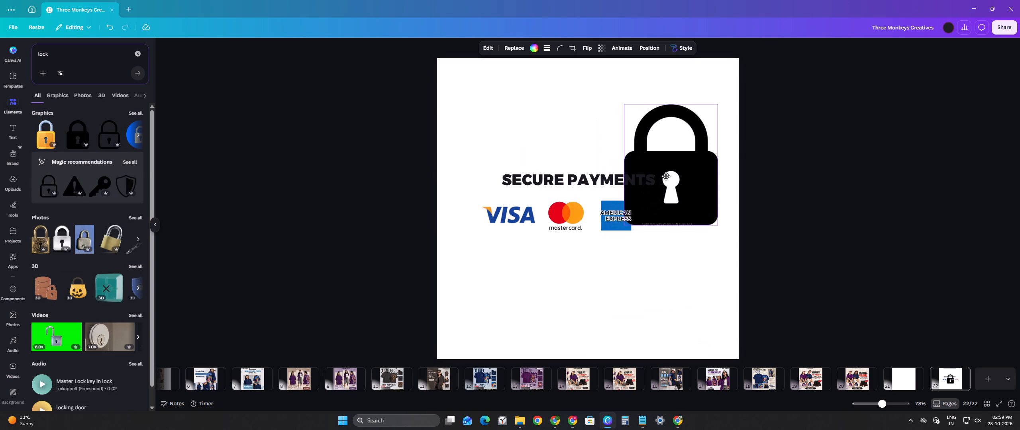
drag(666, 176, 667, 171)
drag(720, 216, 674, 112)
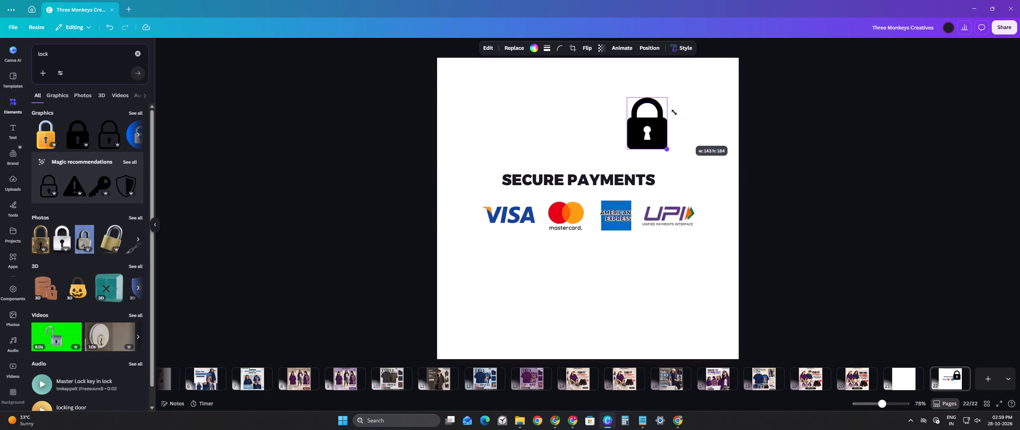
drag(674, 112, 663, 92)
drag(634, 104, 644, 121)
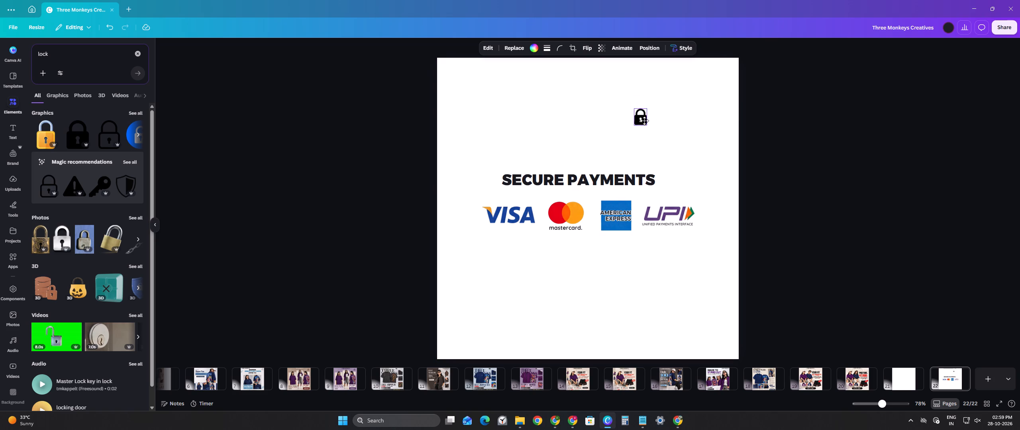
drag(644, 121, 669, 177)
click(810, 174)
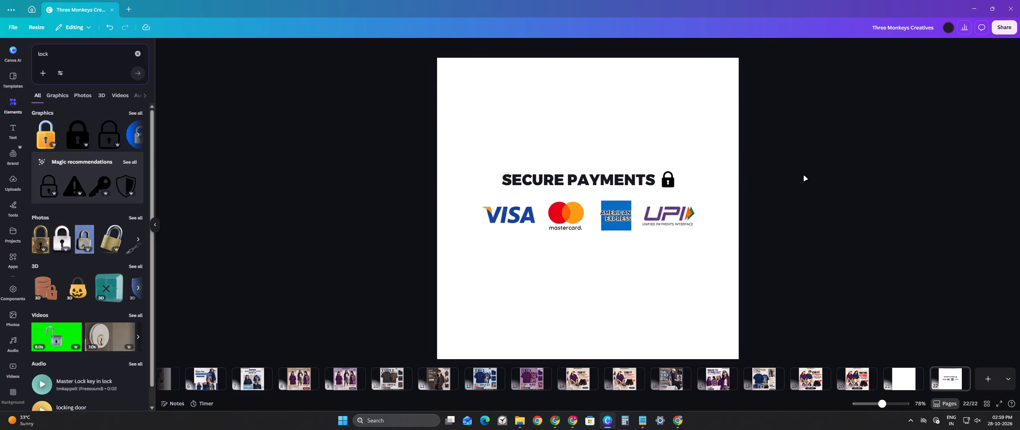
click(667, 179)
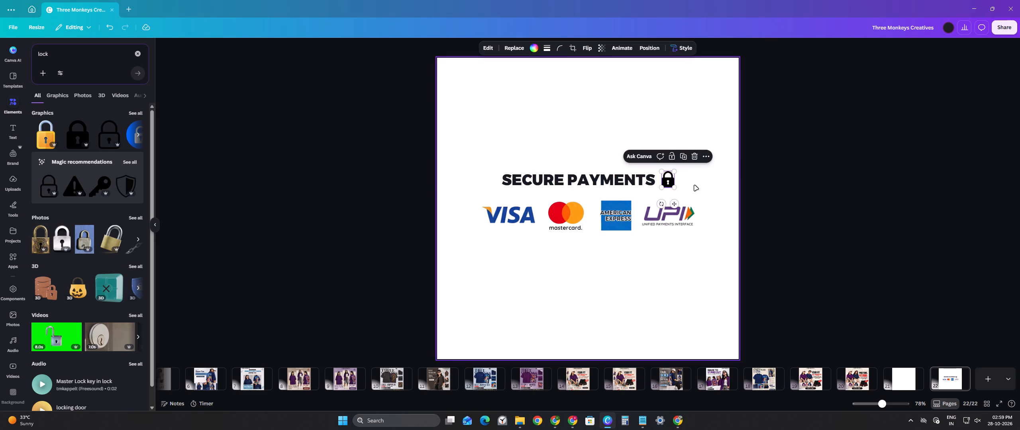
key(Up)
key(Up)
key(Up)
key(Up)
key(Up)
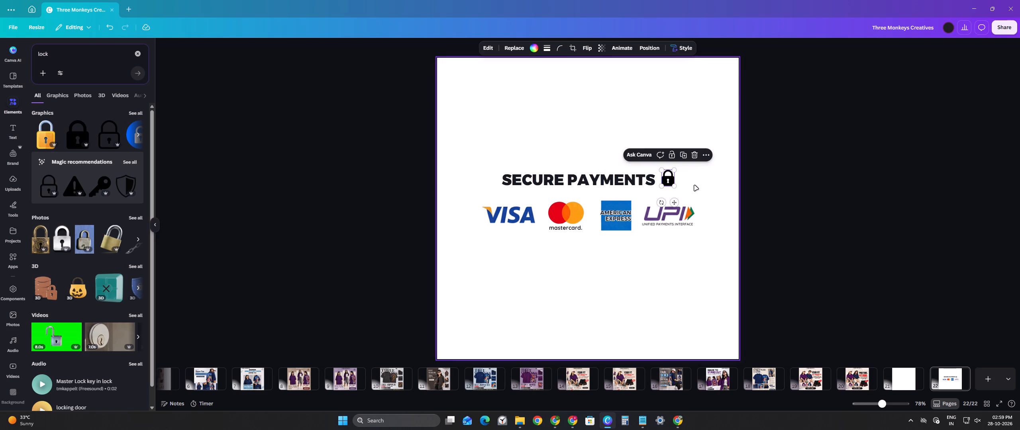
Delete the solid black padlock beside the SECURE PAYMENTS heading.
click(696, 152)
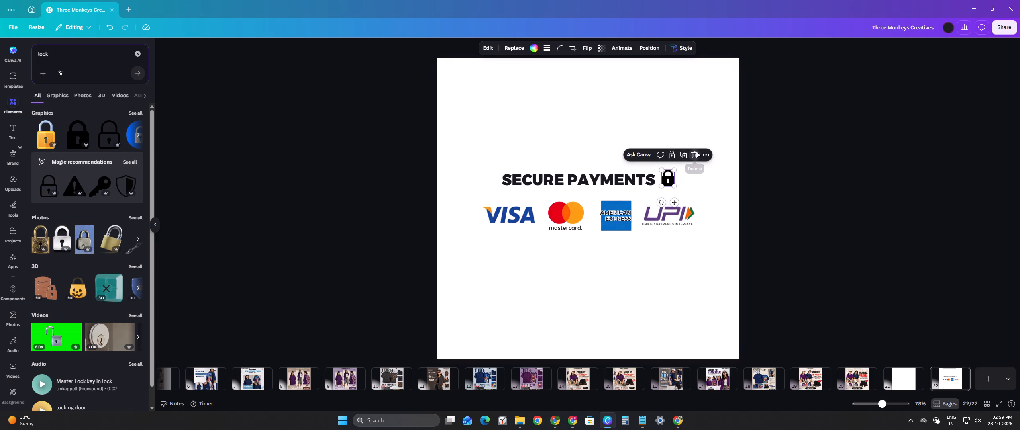
Show all the graphics results for "lock" and browse them for a better icon.
click(137, 114)
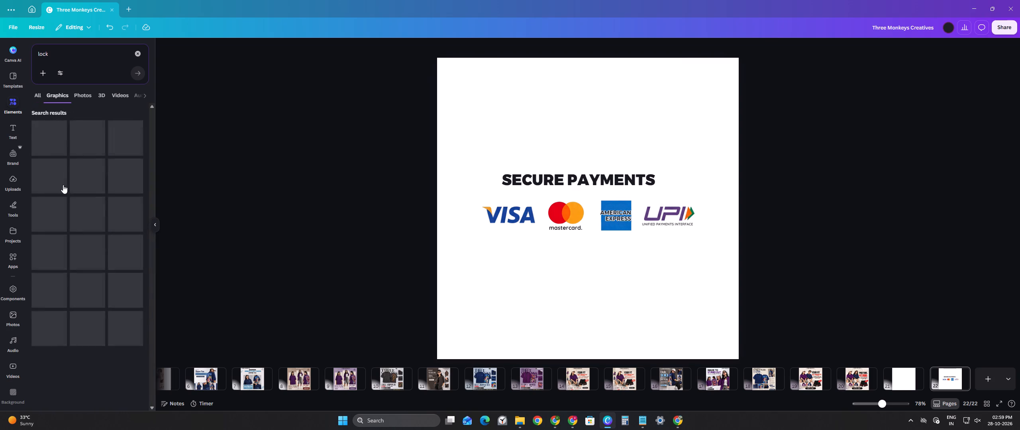
scroll(68, 230, down, 2)
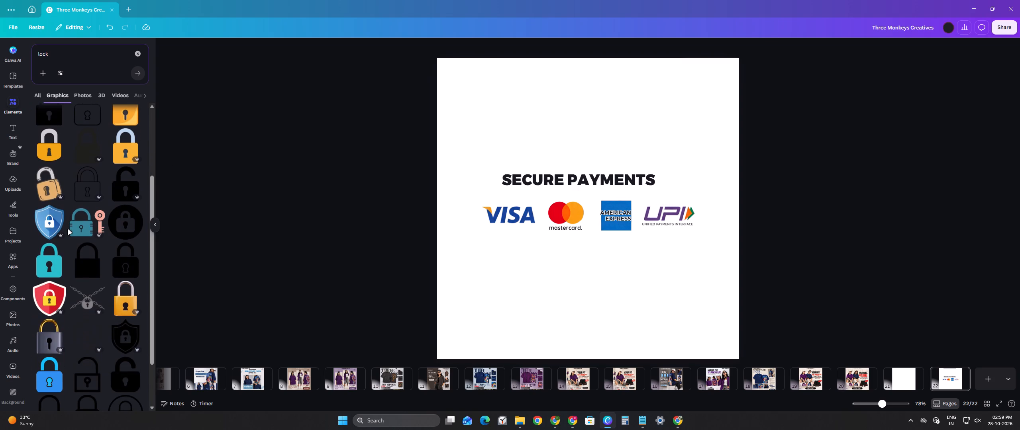
Look through more of the "lock" graphics and return to the first results to compare padlock icons for the SECURE PAYMENTS heading.
scroll(70, 230, down, 2)
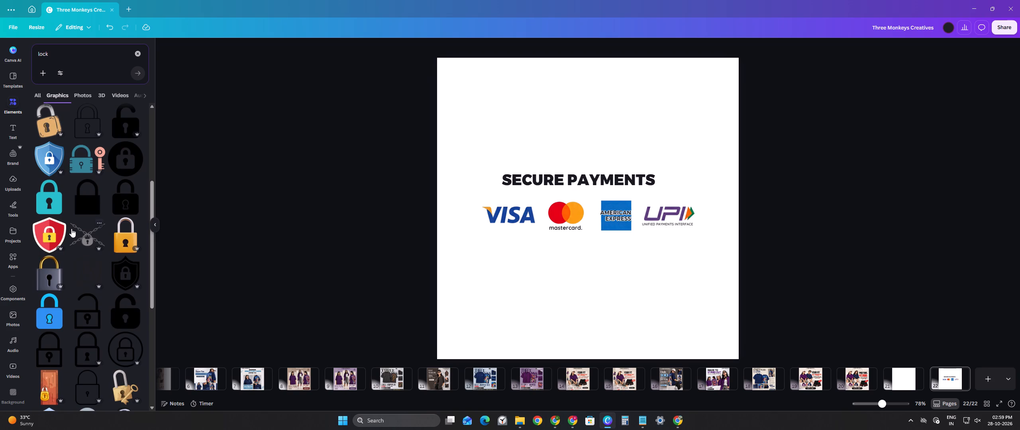
scroll(71, 229, down, 3)
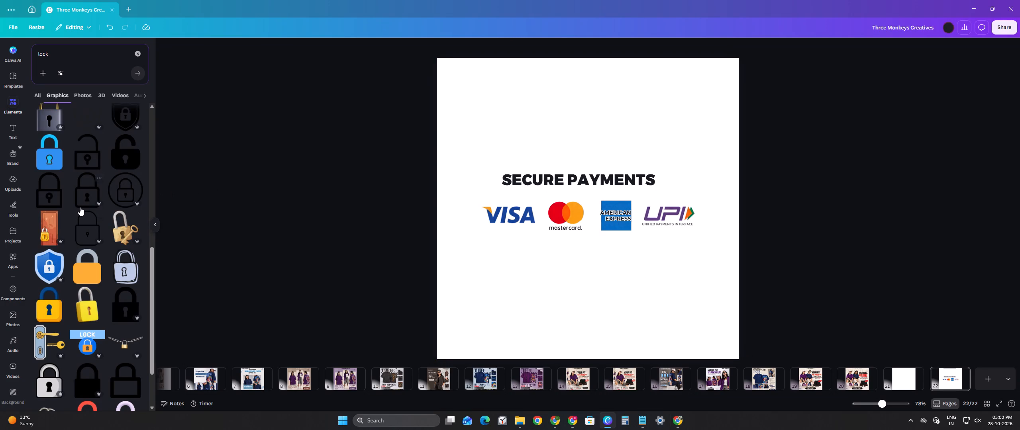
scroll(80, 207, up, 8)
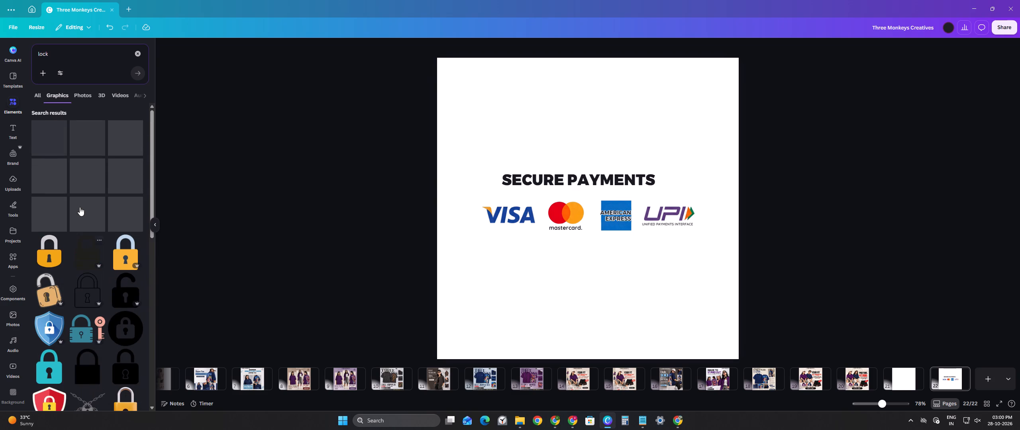
scroll(80, 207, up, 3)
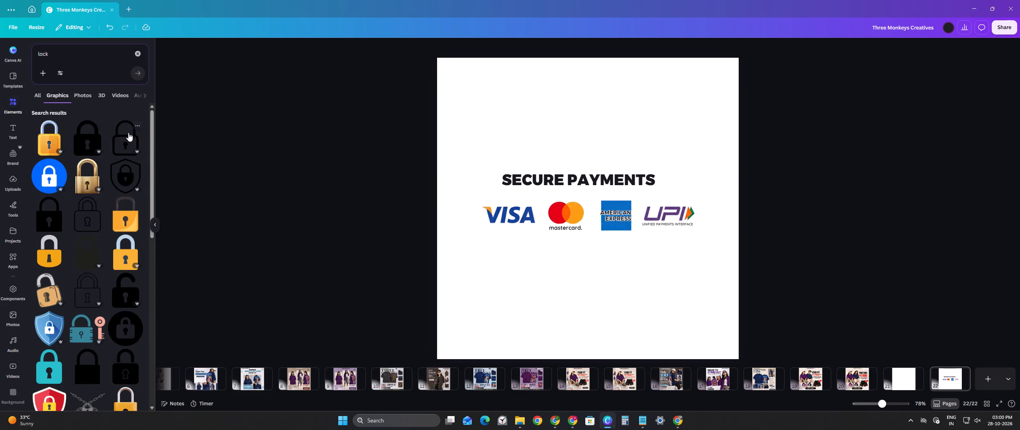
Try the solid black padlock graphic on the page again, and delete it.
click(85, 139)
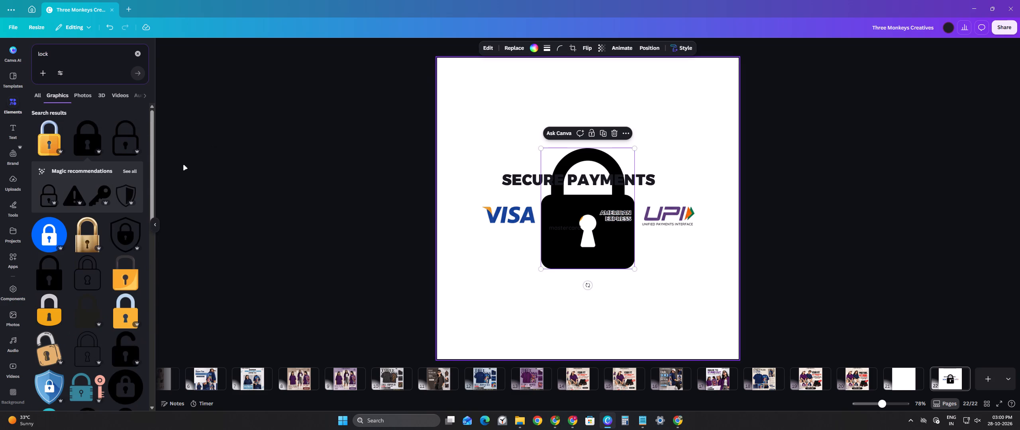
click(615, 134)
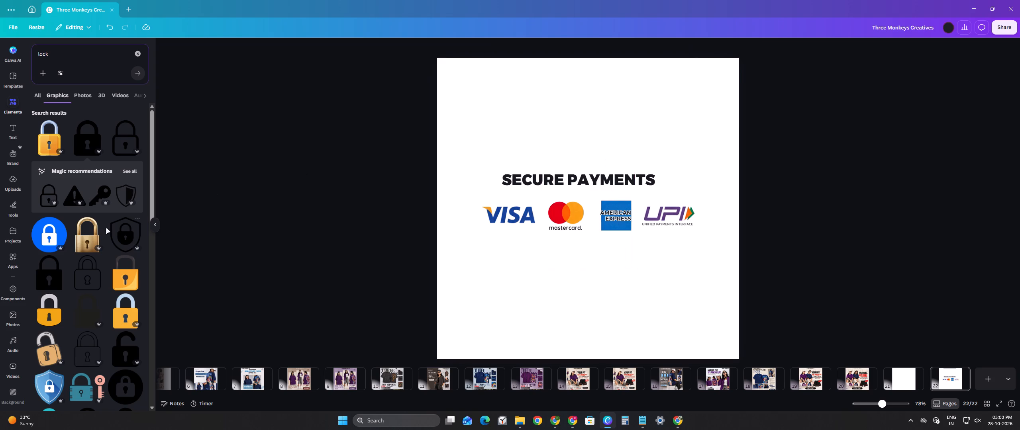
Add the outlined shield graphic containing a padlock, shrink it to slightly taller than the heading and align it just after SECURE PAYMENTS.
click(126, 232)
drag(588, 216, 616, 190)
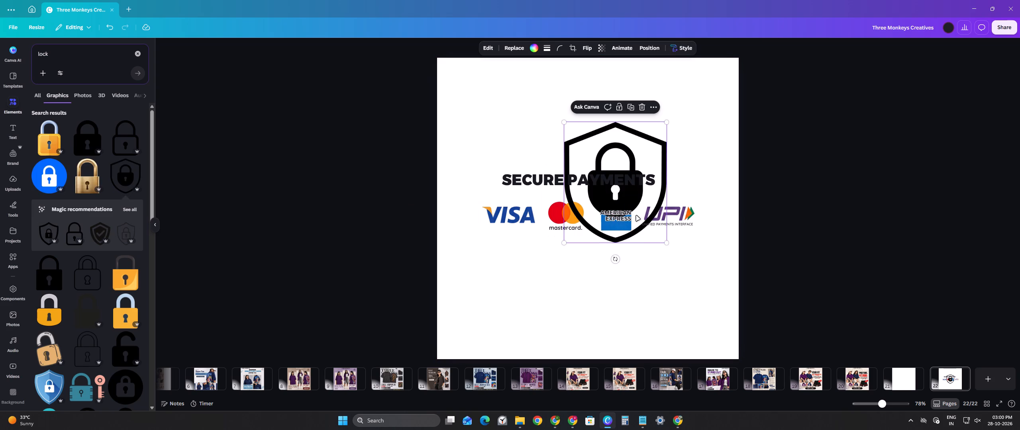
drag(668, 242, 608, 135)
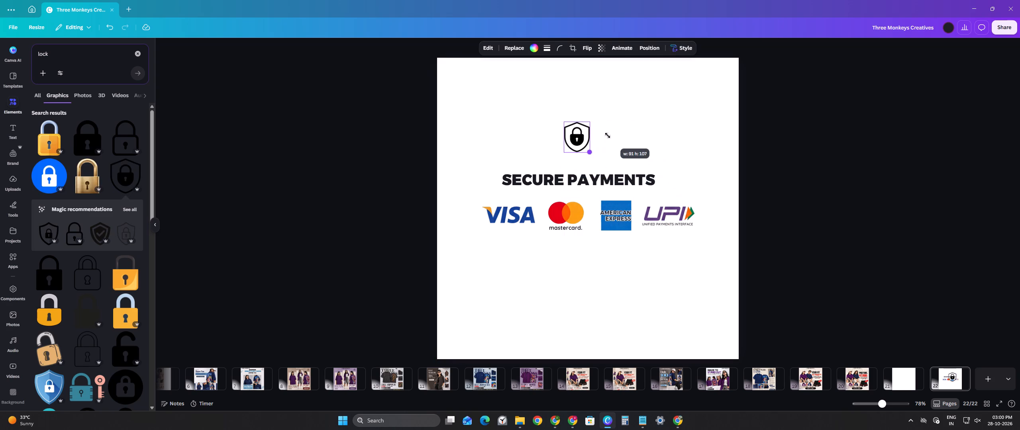
drag(608, 135, 604, 130)
drag(576, 132, 668, 171)
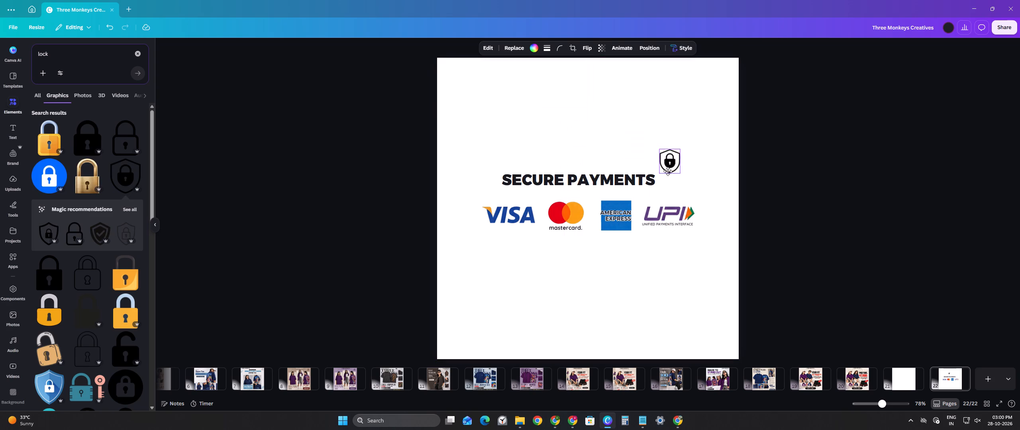
drag(668, 171, 669, 174)
click(932, 174)
click(669, 179)
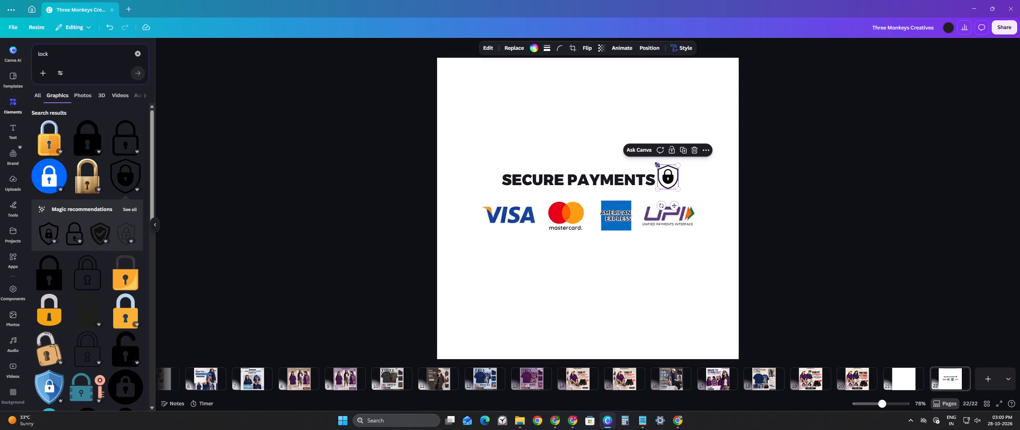
drag(657, 164, 664, 166)
click(836, 193)
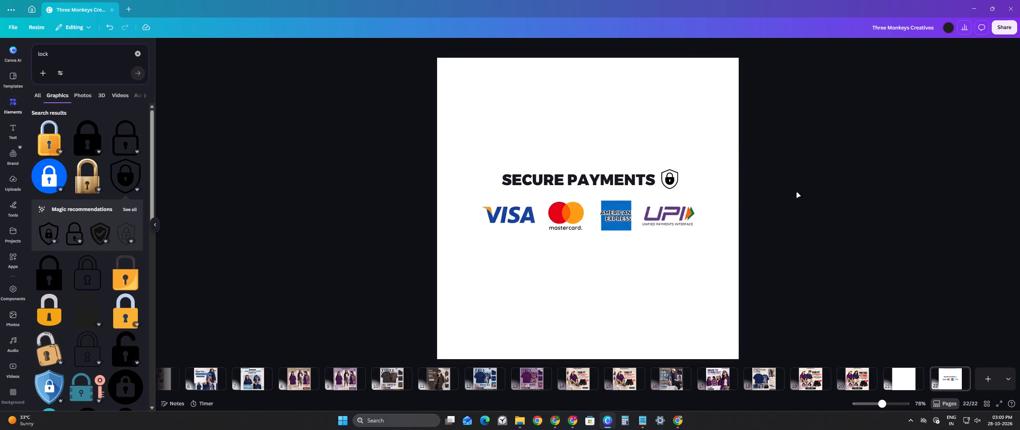
click(668, 184)
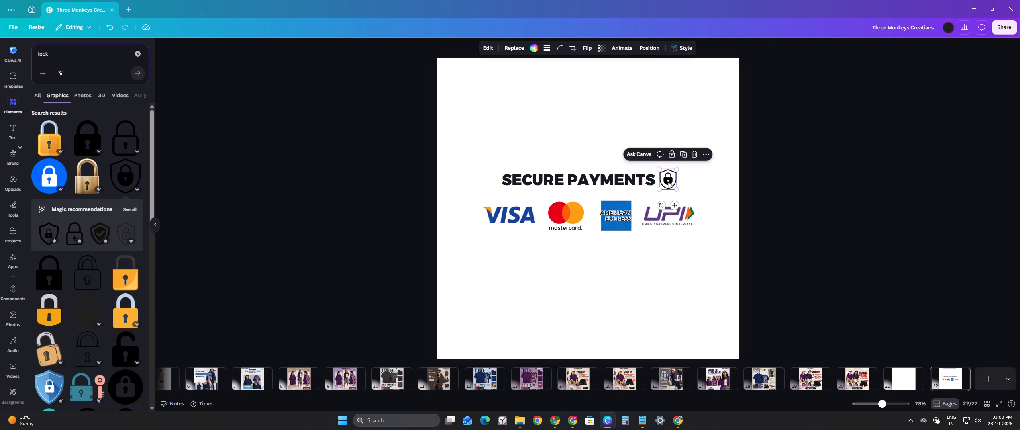
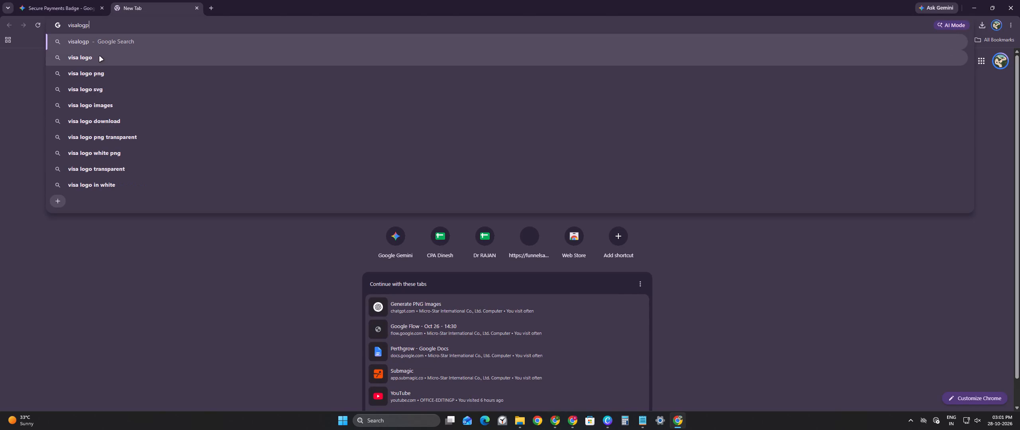
Search Google for "visa logo", and refine the search to "visa logo high resolution".
alt+click(100, 57)
alt+click(352, 57)
key(space)
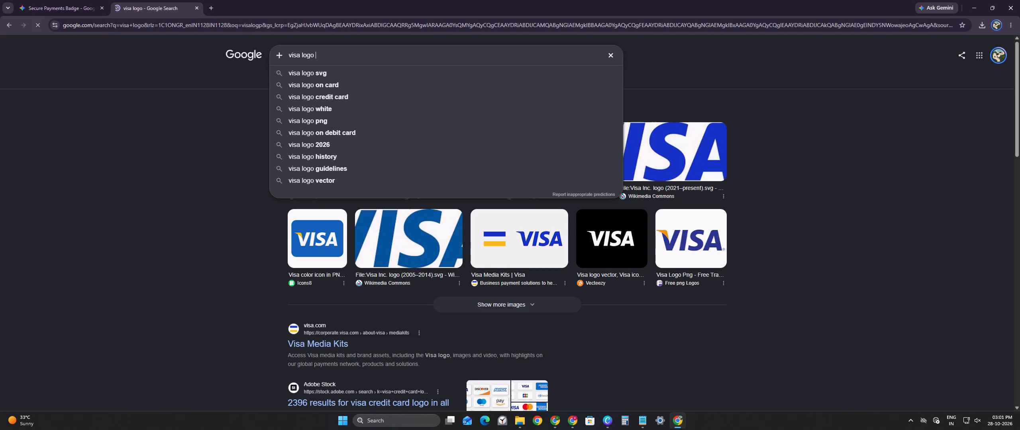
text(high)
key(space)
alt+click(345, 75)
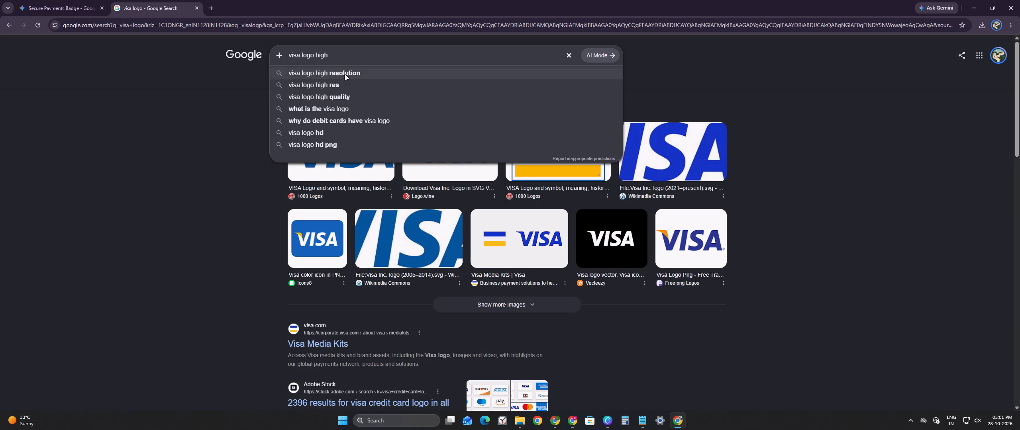
Open Visa's official Media Kits page, reject all cookies and open the Visa logo file under Download Visa brand assets.
alt+scroll(369, 215, down, 3)
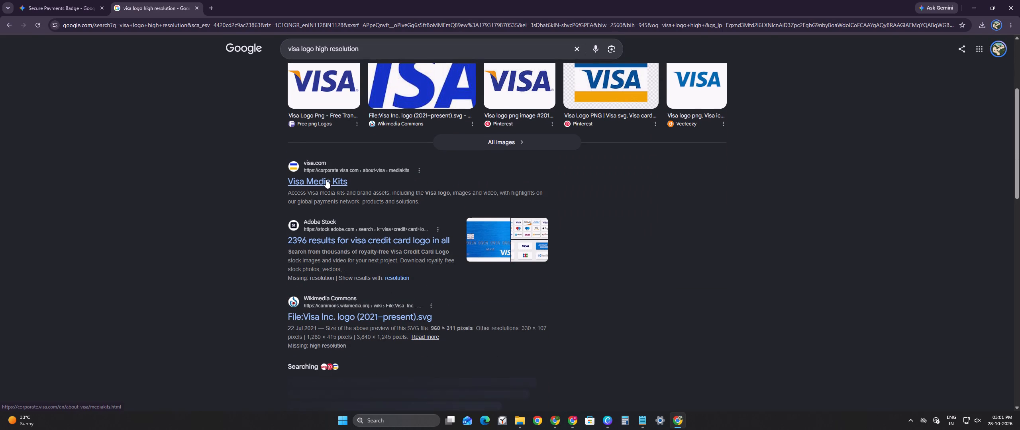
alt+click(335, 189)
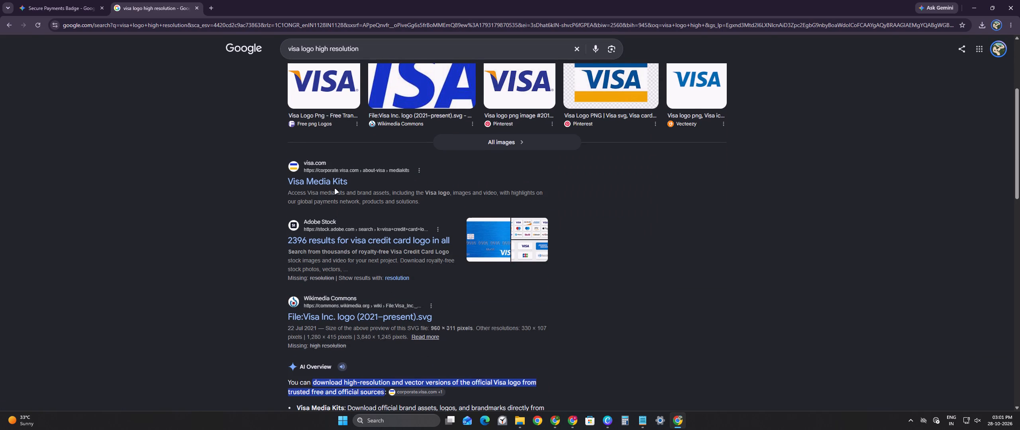
alt+click(335, 181)
alt+scroll(551, 170, down, 2)
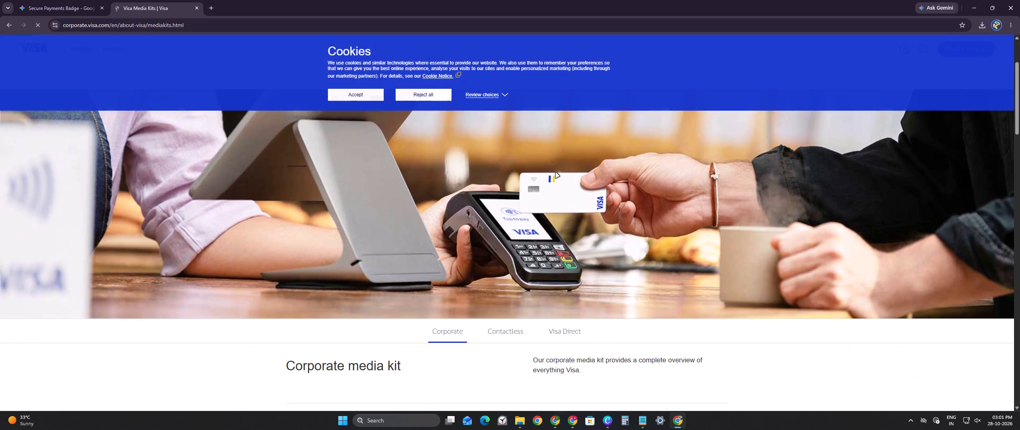
alt+scroll(577, 183, up, 3)
alt+scroll(577, 183, down, 8)
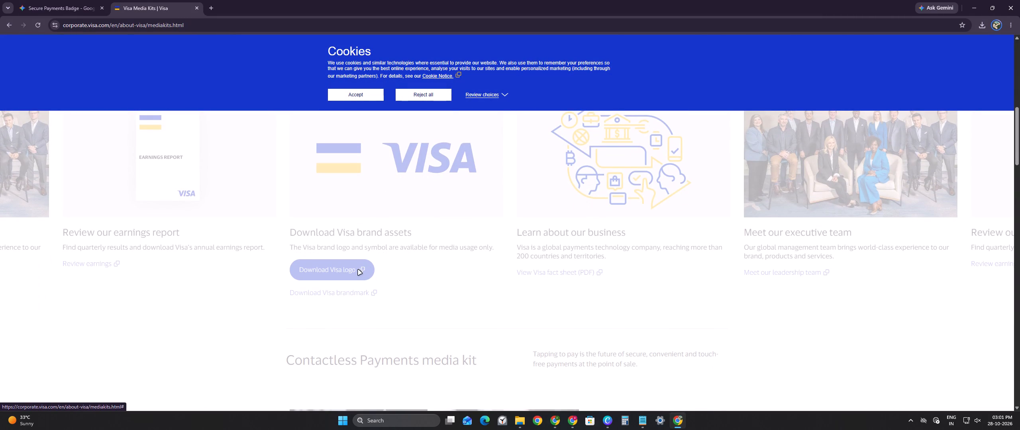
alt+click(432, 90)
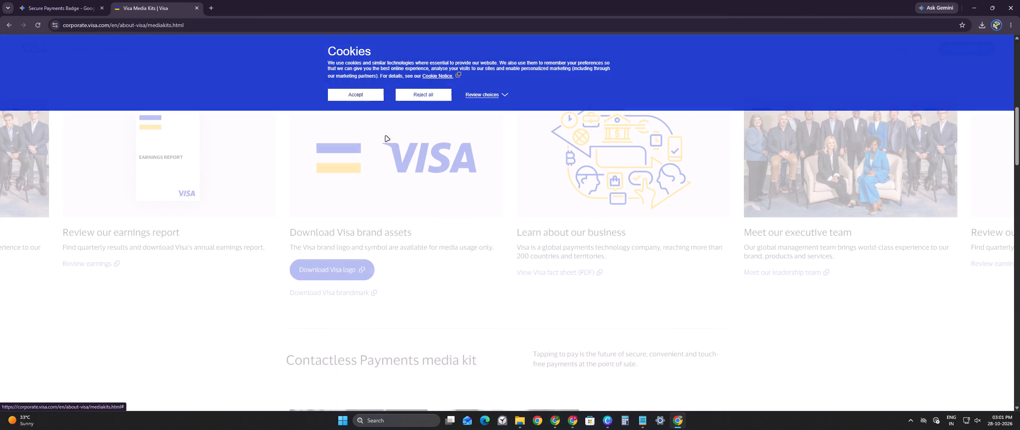
alt+click(353, 272)
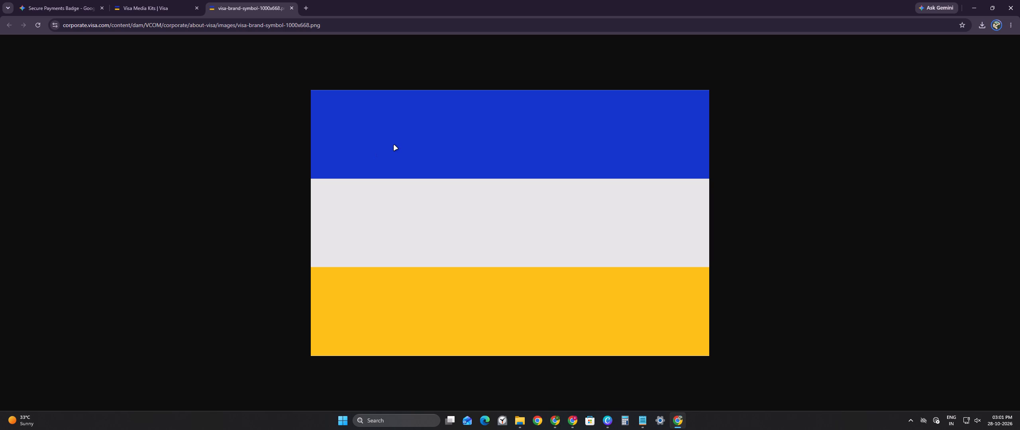
Go back to the media kit, open the Visa brandmark image and compare it with the Visa logo in the Canva badge.
alt+click(148, 0)
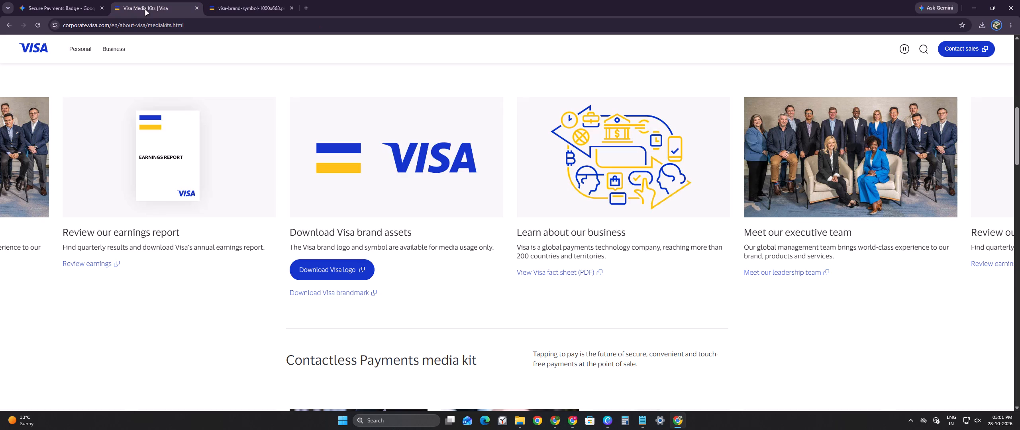
alt+click(441, 160)
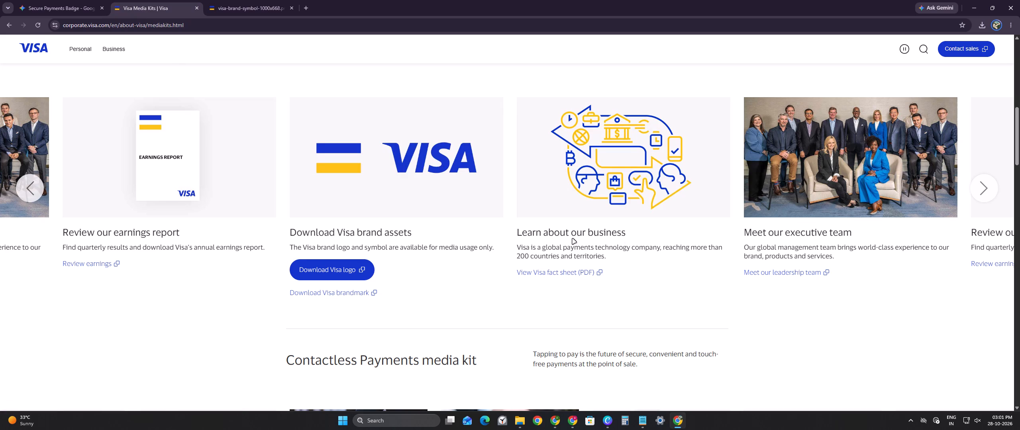
alt+drag(656, 239, 0, 239)
alt+drag(916, 214, 164, 221)
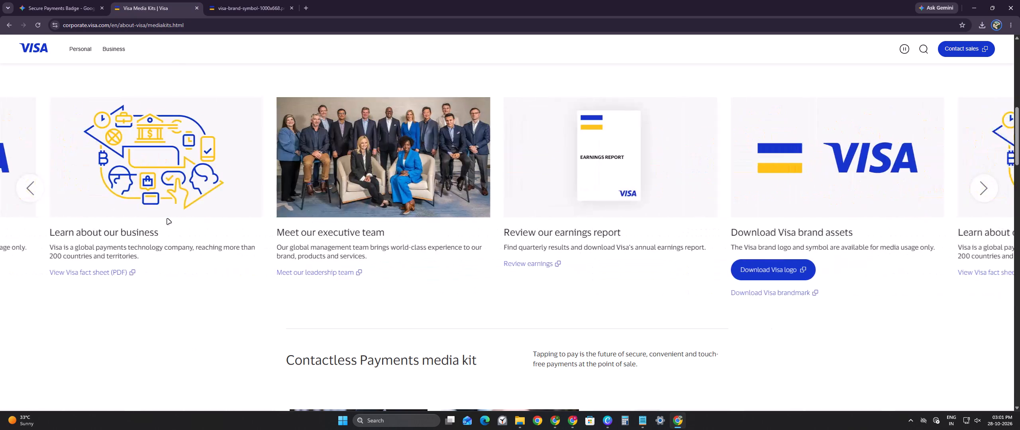
alt+click(820, 295)
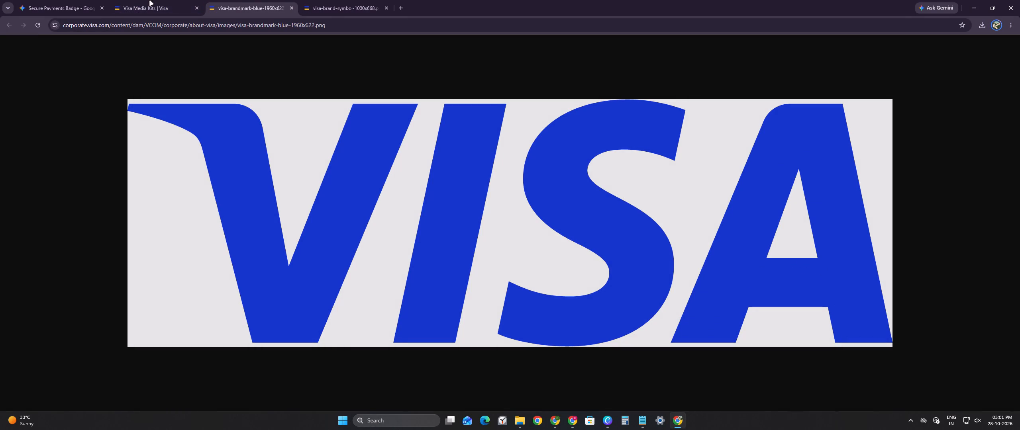
key(alt+Tab)
key(alt+Tab)
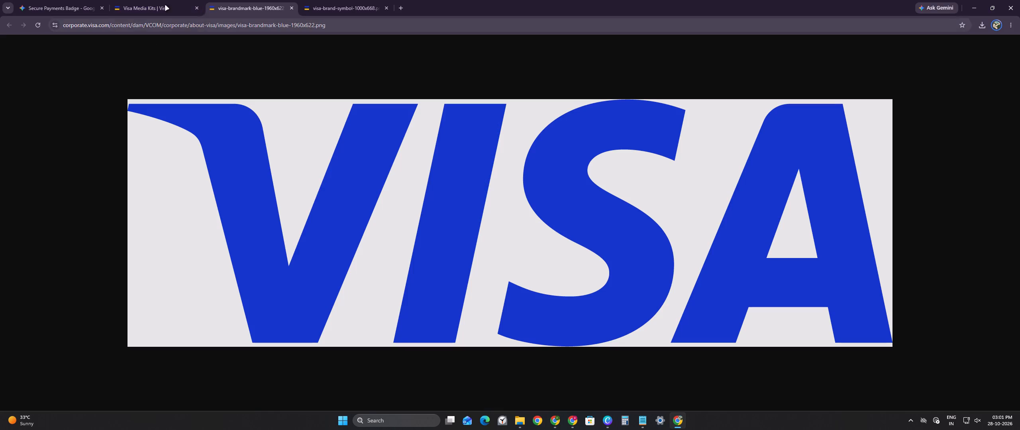
Return to the image results and visit the Free png Logos page for the Visa Logo Png result.
click(162, 0)
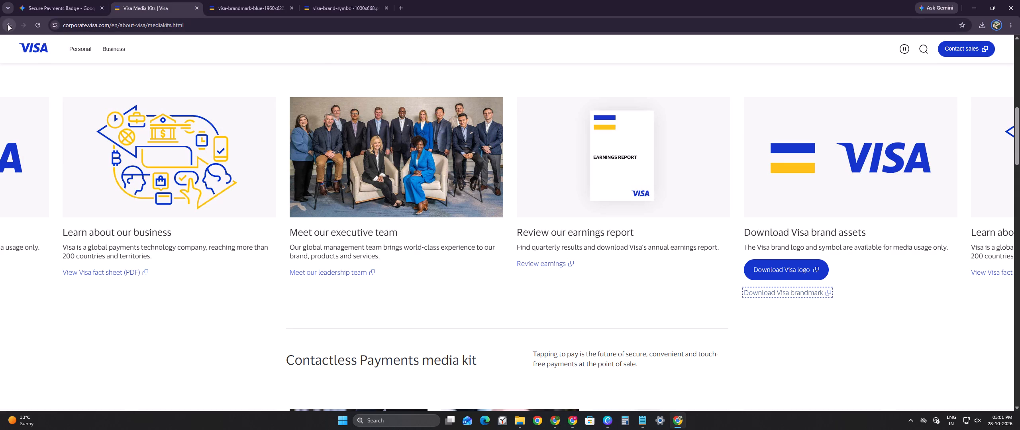
click(8, 25)
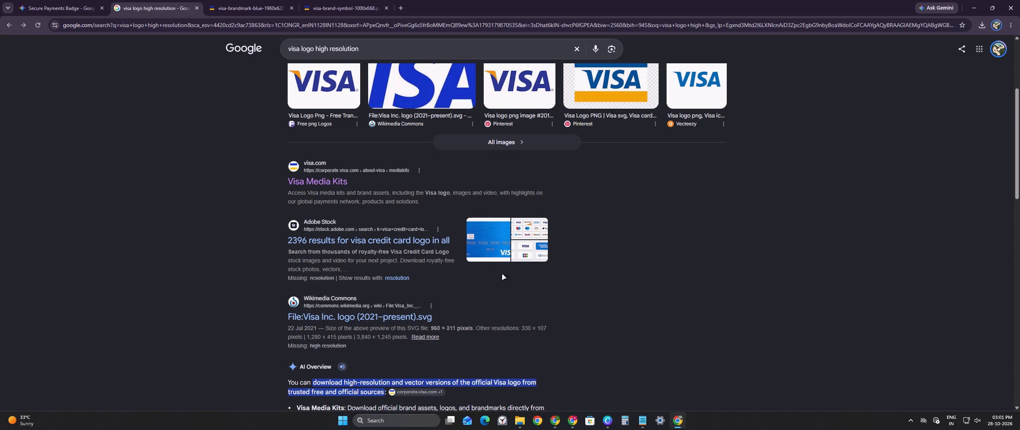
scroll(506, 275, up, 4)
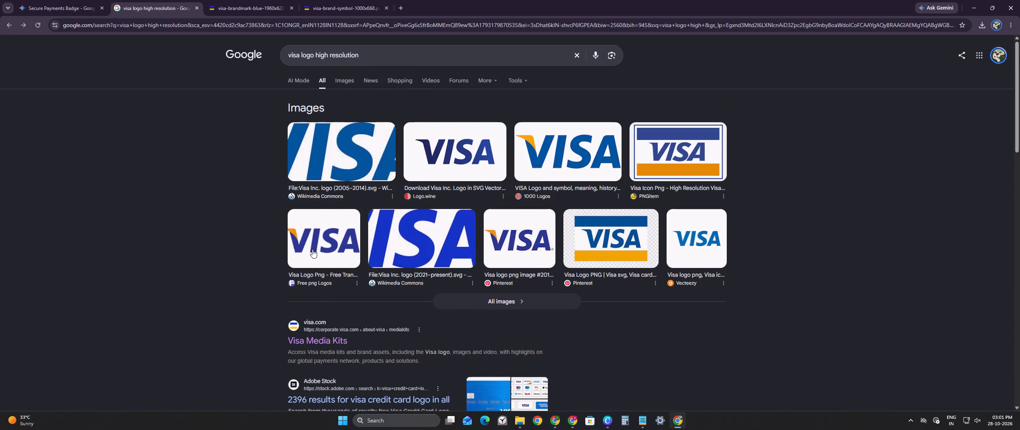
click(312, 249)
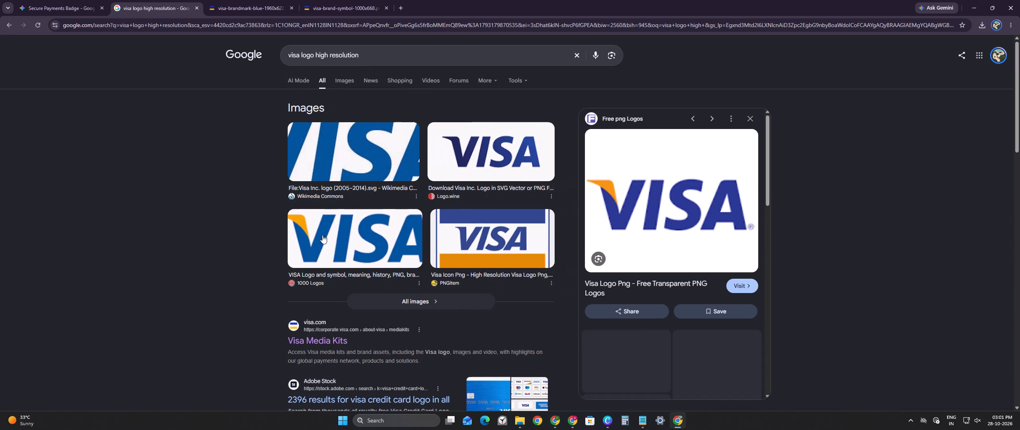
click(738, 288)
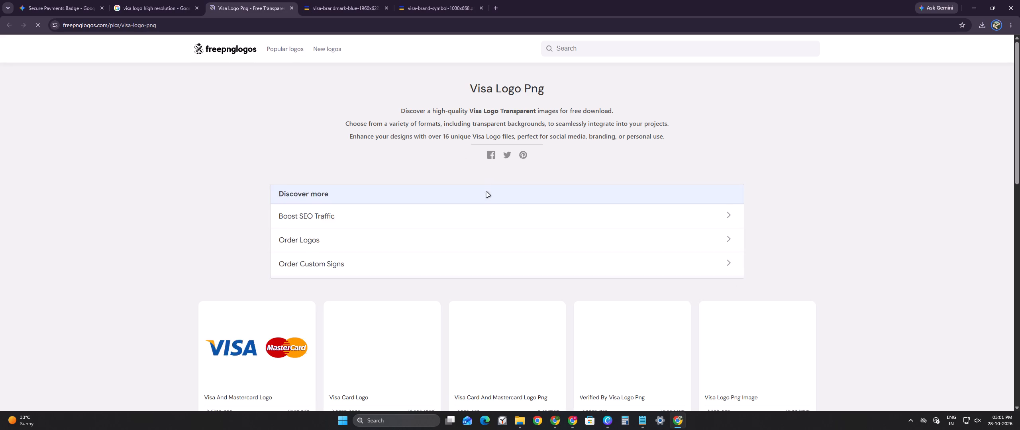
scroll(491, 201, down, 4)
Examine the freepnglogos Visa variants, including Verified By Visa, and compare them with the Visa logo in the Canva badge.
key(alt+Tab)
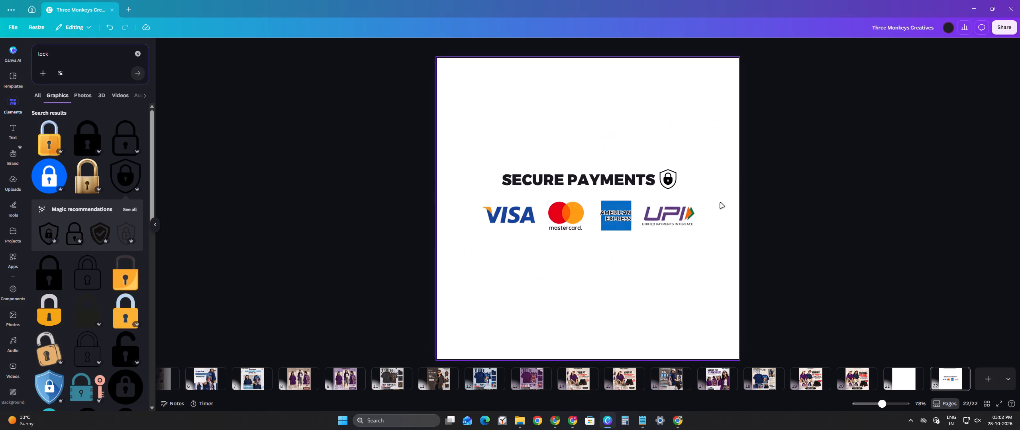
key(alt+Tab)
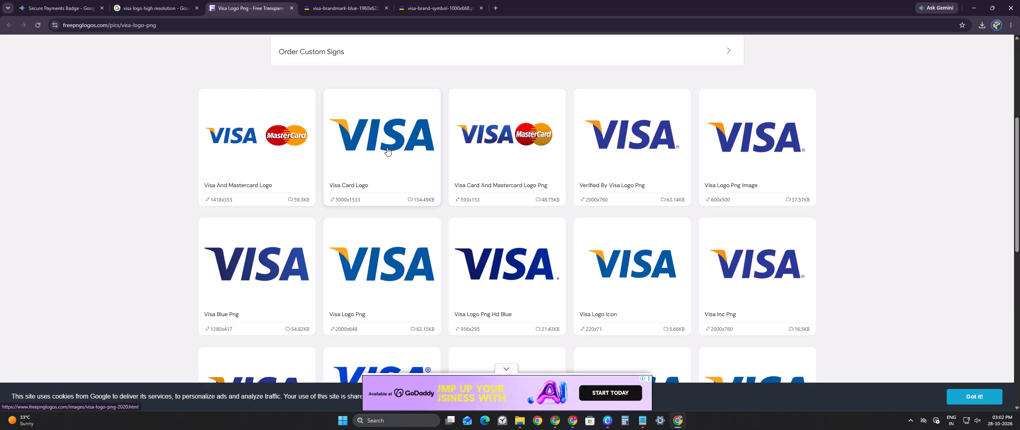
key(alt+Tab)
key(alt+Tab)
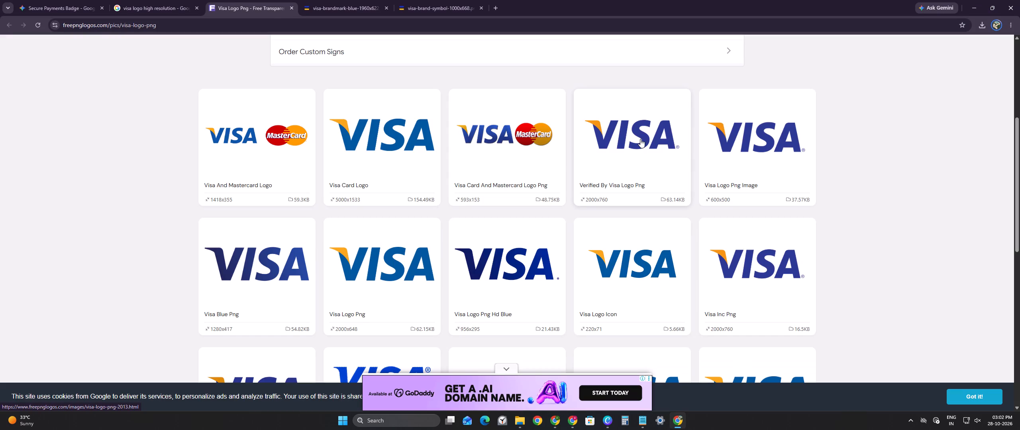
click(640, 139)
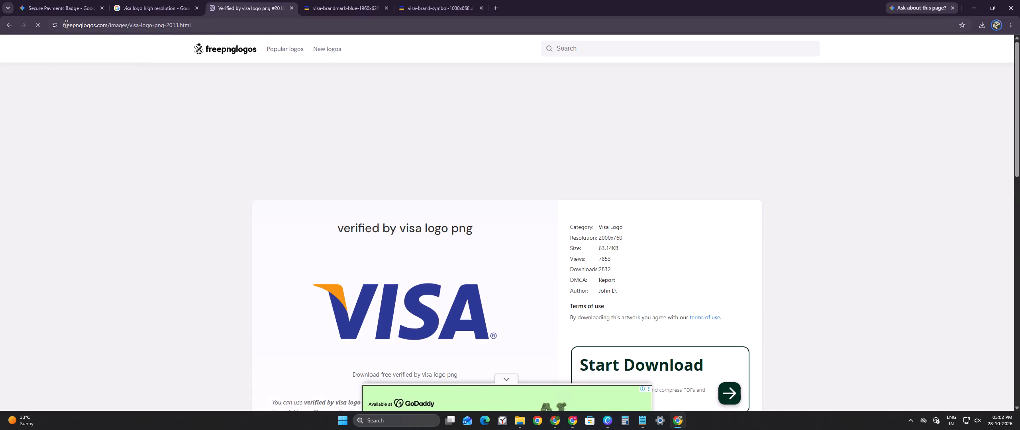
click(3, 26)
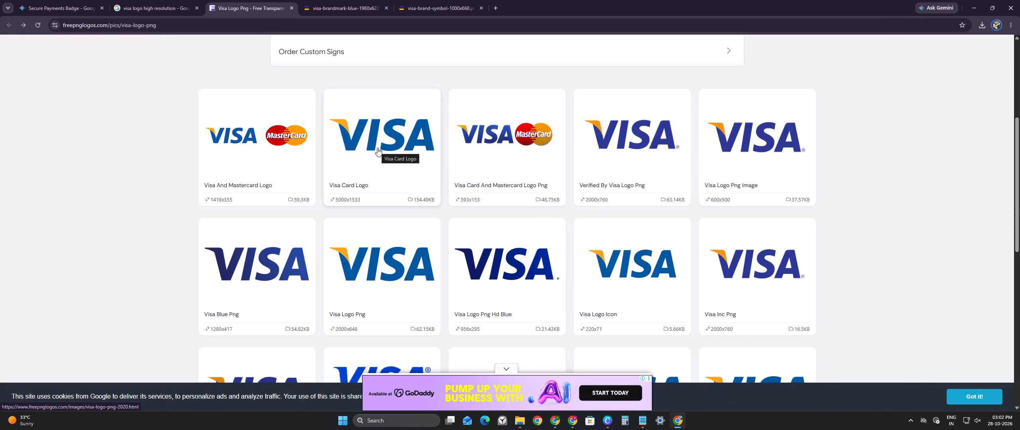
scroll(573, 202, down, 2)
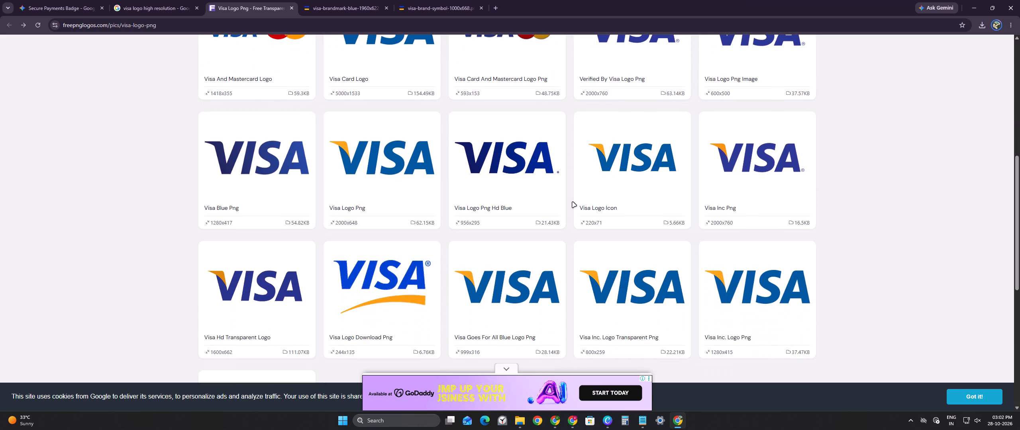
scroll(230, 165, down, 2)
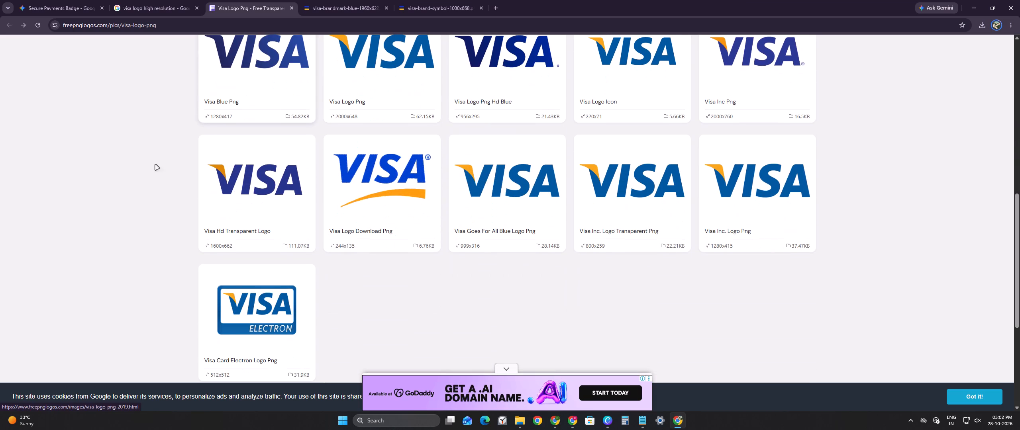
scroll(152, 162, down, 3)
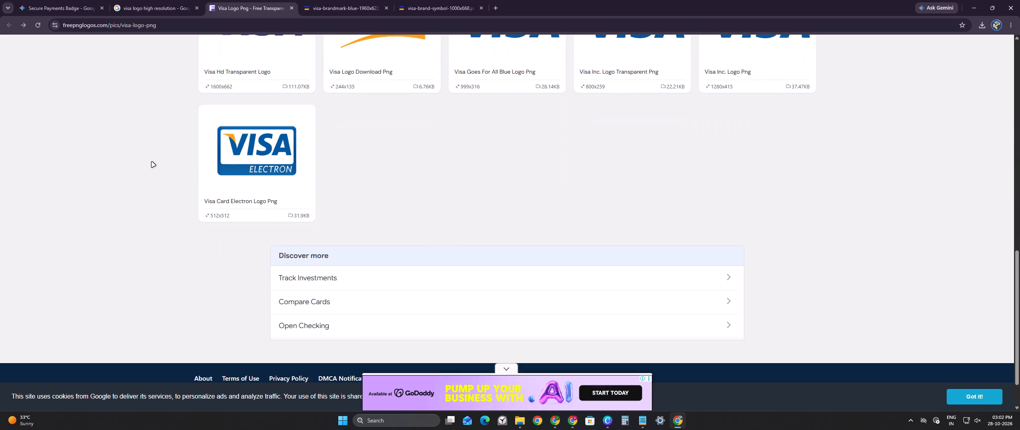
scroll(152, 162, up, 10)
scroll(152, 162, down, 4)
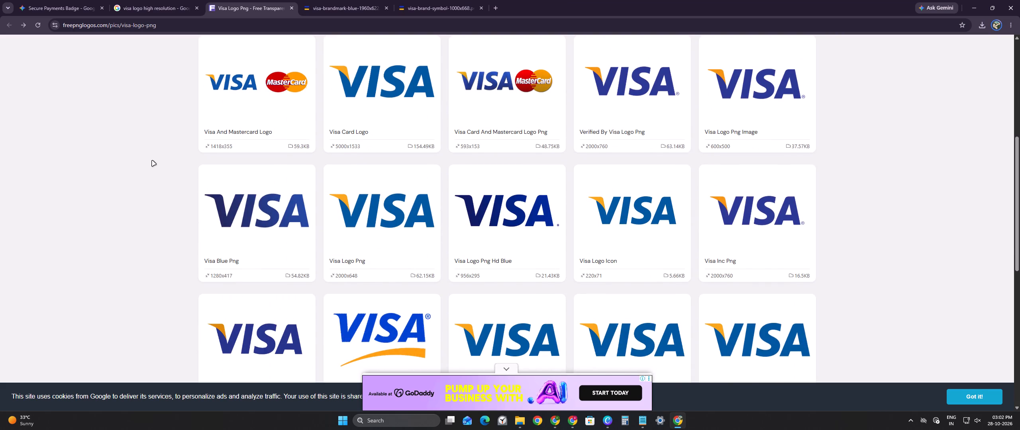
scroll(152, 161, up, 1)
key(alt+Tab)
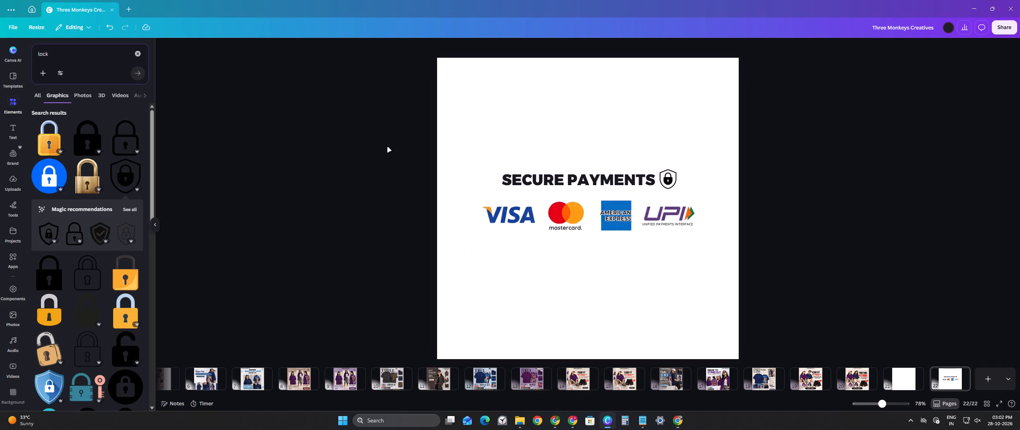
key(alt+Tab)
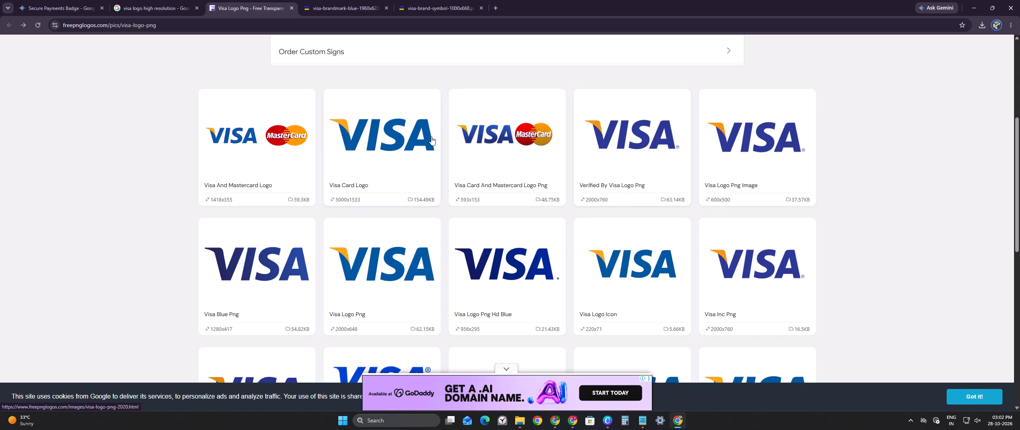
Download the 5000x1533 Visa Card Logo PNG from freepnglogos.
click(402, 137)
right_click(442, 278)
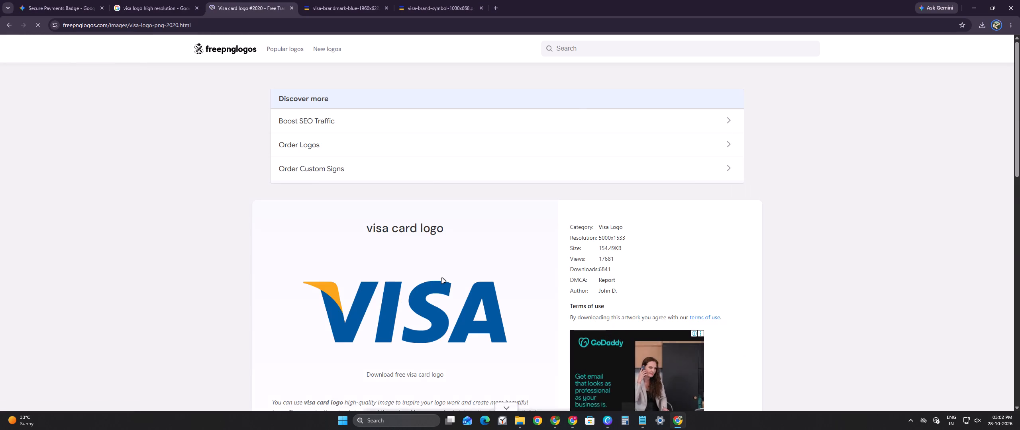
scroll(387, 270, down, 5)
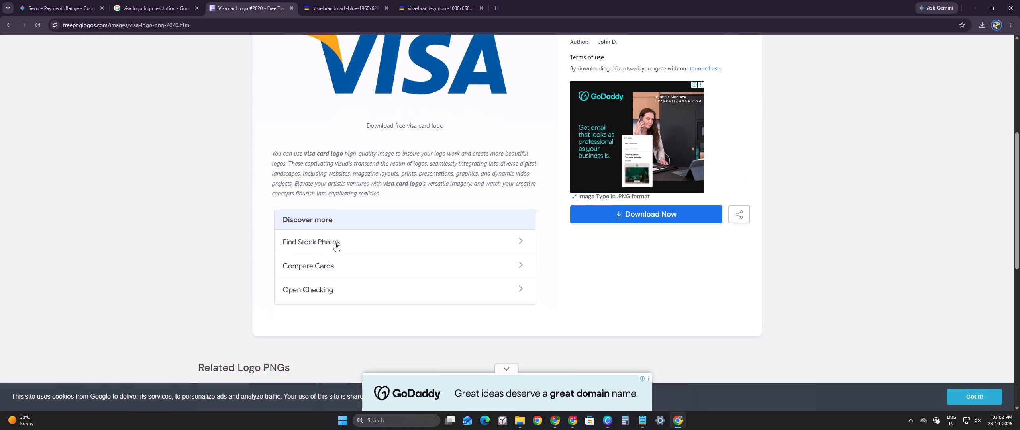
click(657, 205)
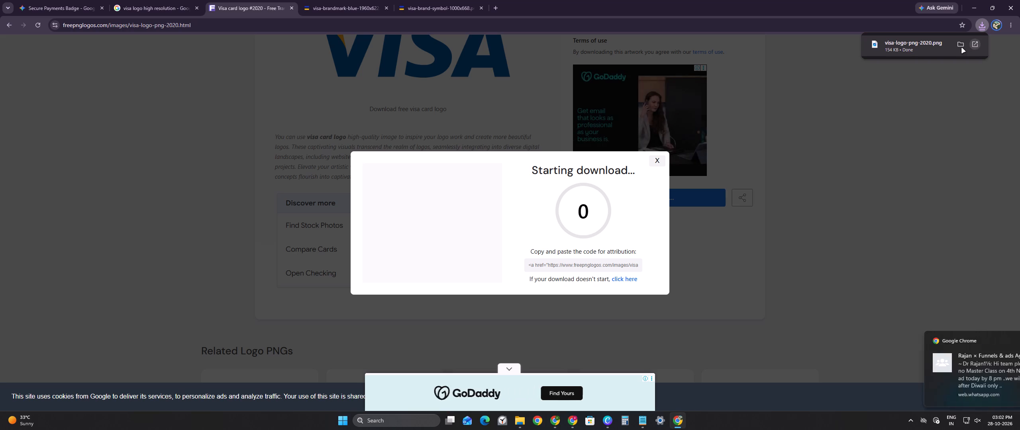
Place the downloaded visa-logo-png-2020.png on the secure payments page in Canva.
drag(929, 46, 671, 111)
key(alt+Tab)
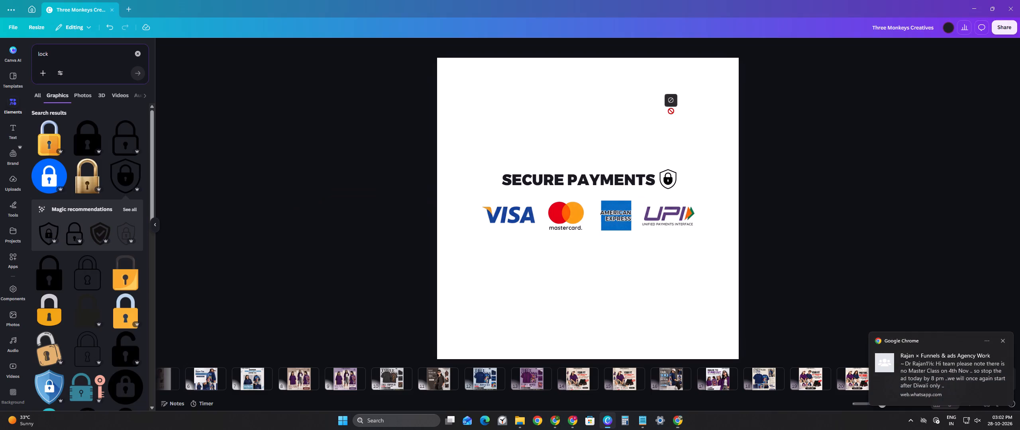
drag(671, 111, 593, 147)
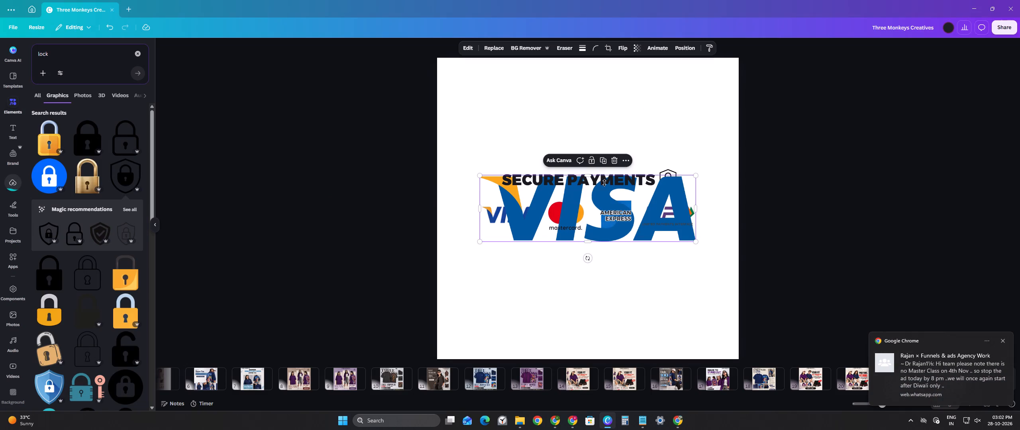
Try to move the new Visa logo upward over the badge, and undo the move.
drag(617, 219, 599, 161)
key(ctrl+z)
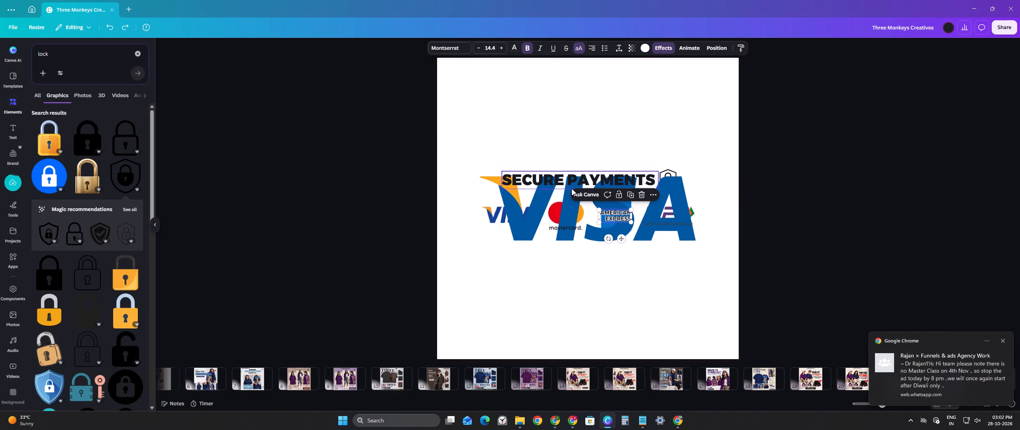
Shrink the new Visa logo to about 230 by 70 and place it just below the old Visa logo.
drag(543, 208, 543, 95)
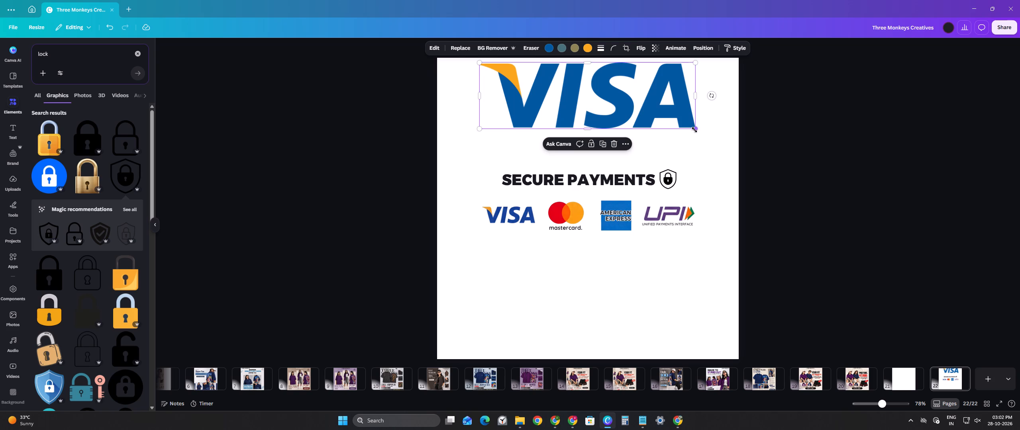
drag(694, 130, 541, 88)
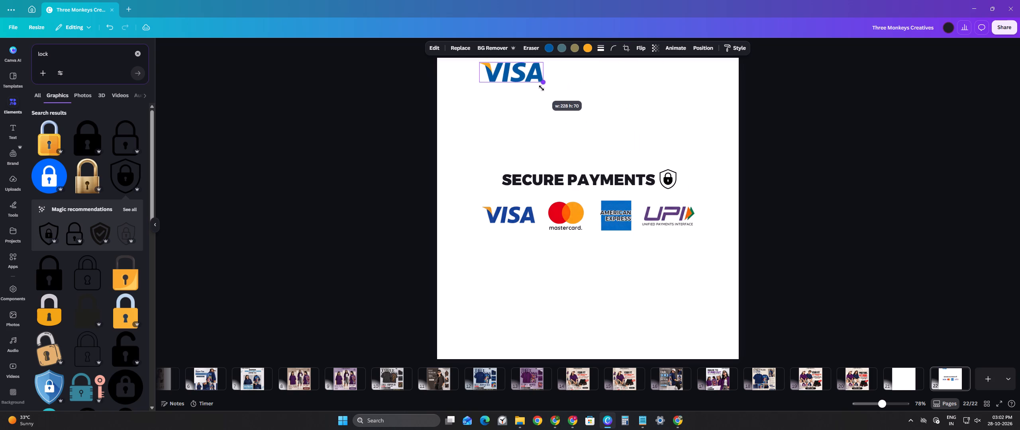
drag(541, 88, 544, 90)
drag(524, 70, 524, 209)
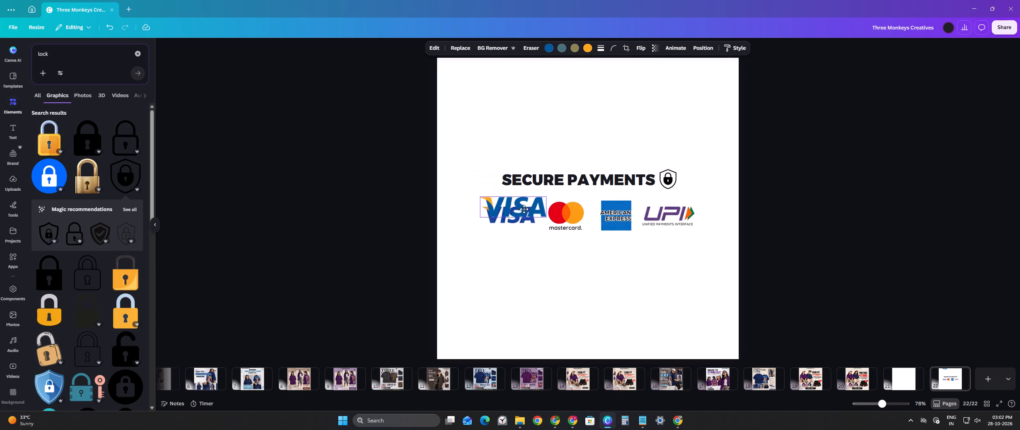
drag(524, 209, 516, 243)
Delete the old Visa logo from the payment logo row.
click(508, 209)
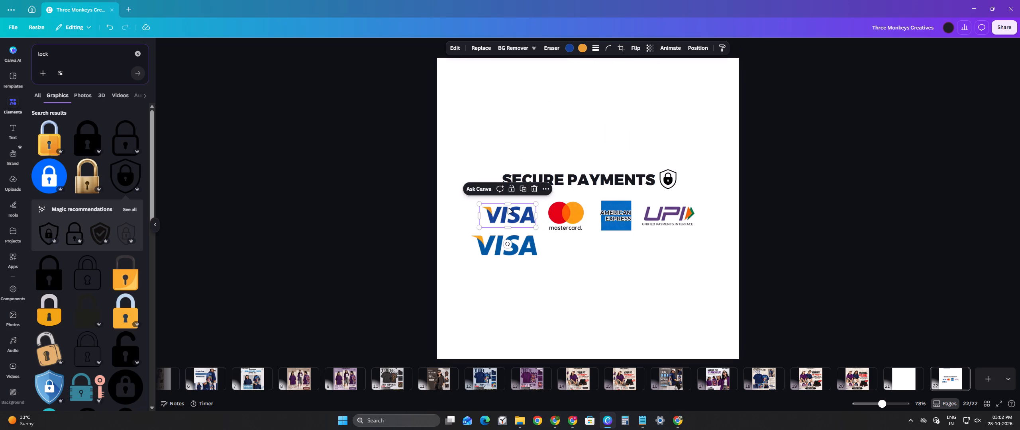
key(Delete)
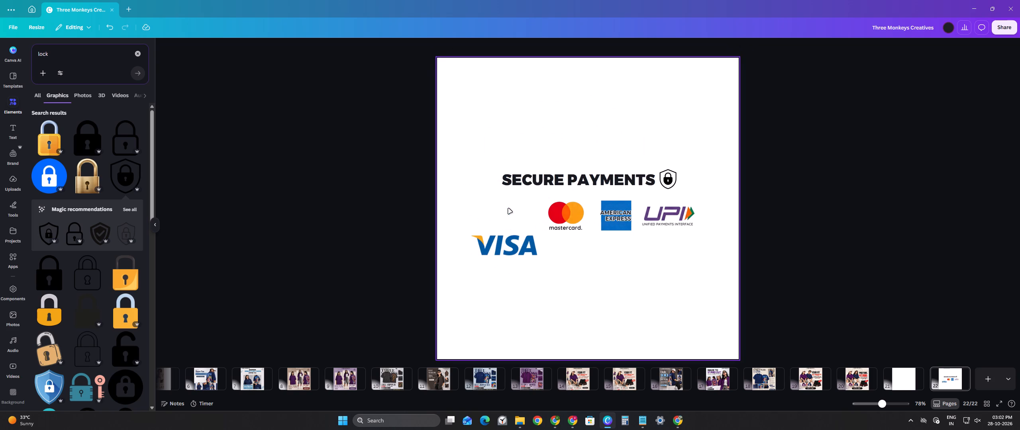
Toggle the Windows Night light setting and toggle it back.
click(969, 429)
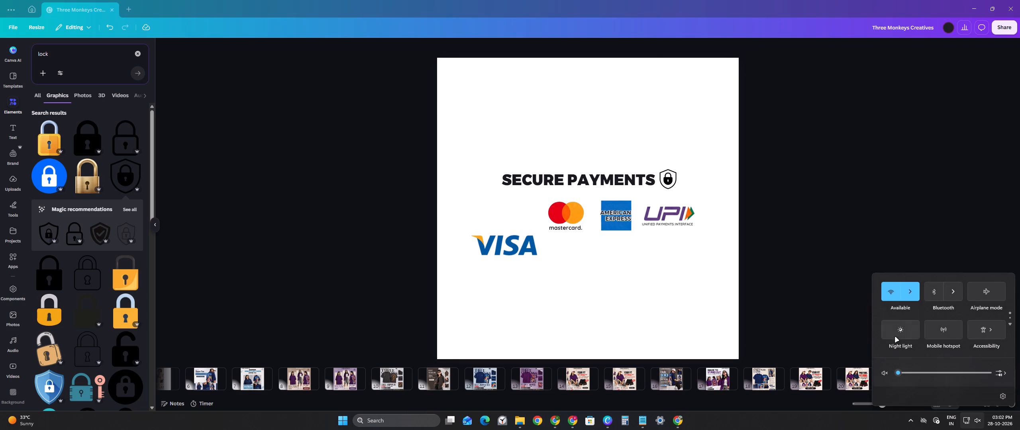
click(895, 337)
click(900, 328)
Move the new Visa logo into the row beside the Mastercard logo and scale it down slightly to fit the gap.
drag(505, 249, 508, 228)
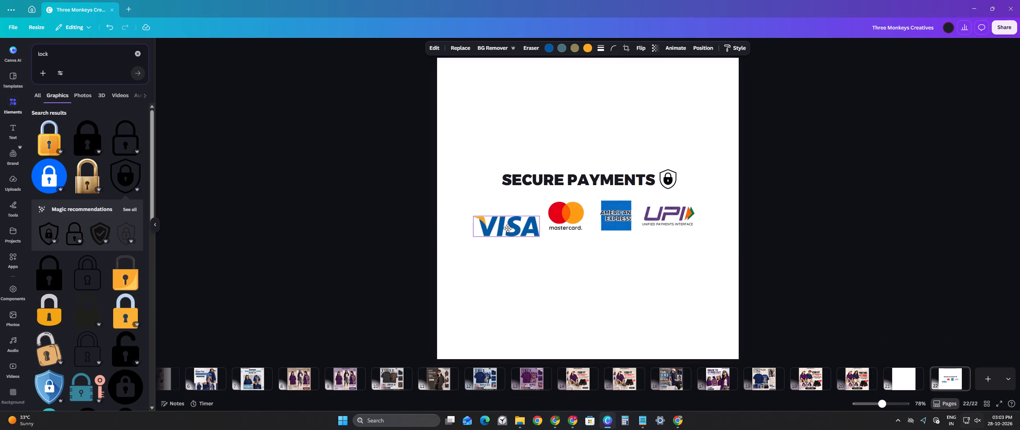
drag(508, 228, 509, 220)
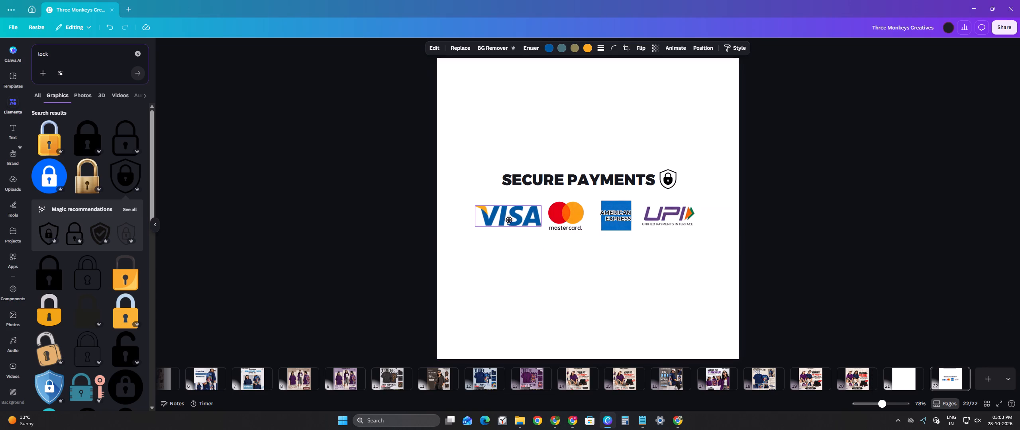
drag(509, 220, 506, 220)
drag(473, 227, 474, 226)
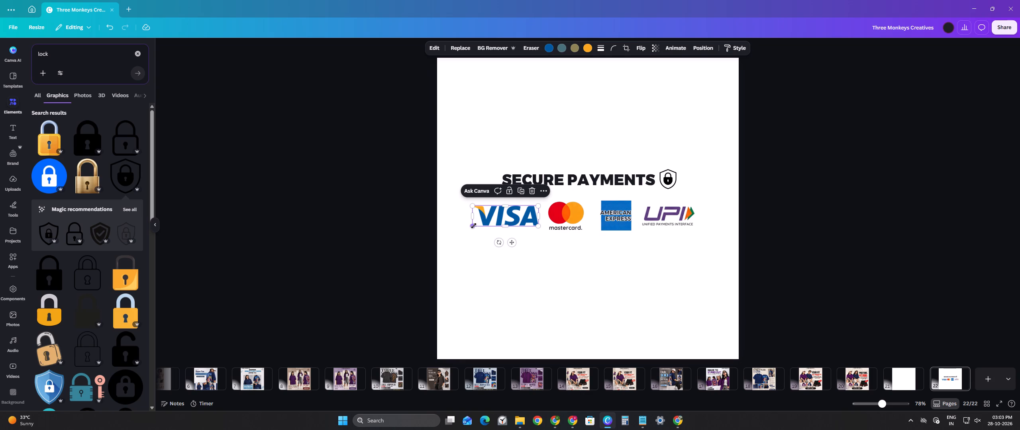
drag(474, 226, 484, 225)
click(515, 212)
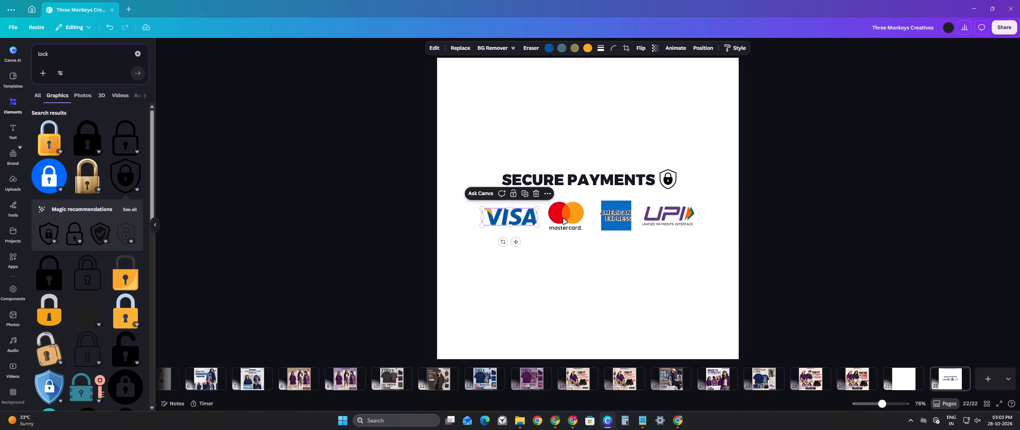
click(563, 219)
click(517, 212)
Clear the lock search from the elements library.
click(135, 53)
click(249, 121)
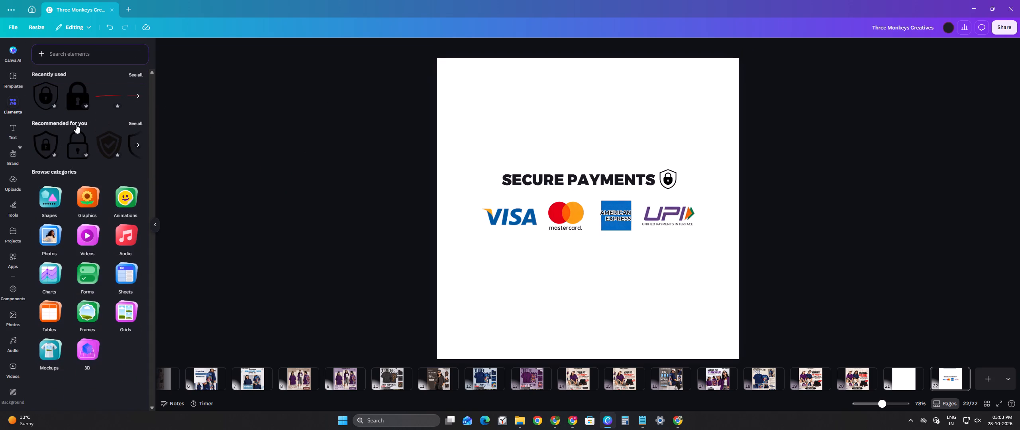
scroll(90, 161, up, 4)
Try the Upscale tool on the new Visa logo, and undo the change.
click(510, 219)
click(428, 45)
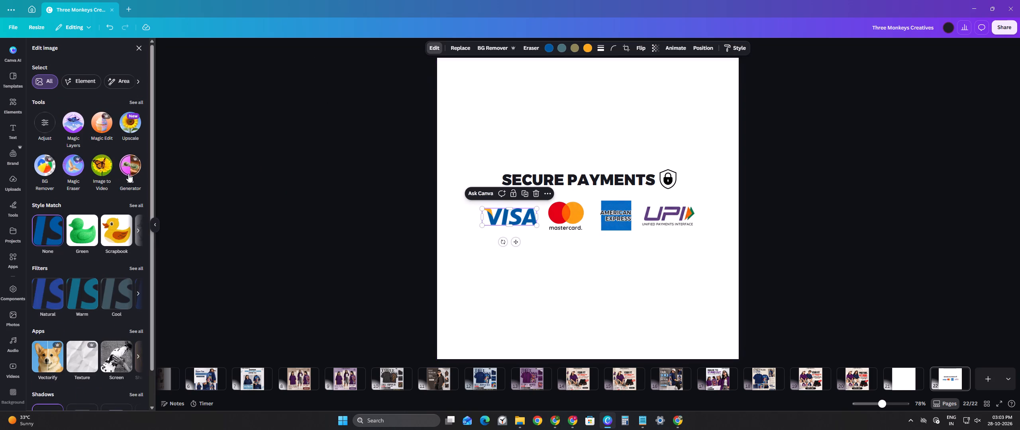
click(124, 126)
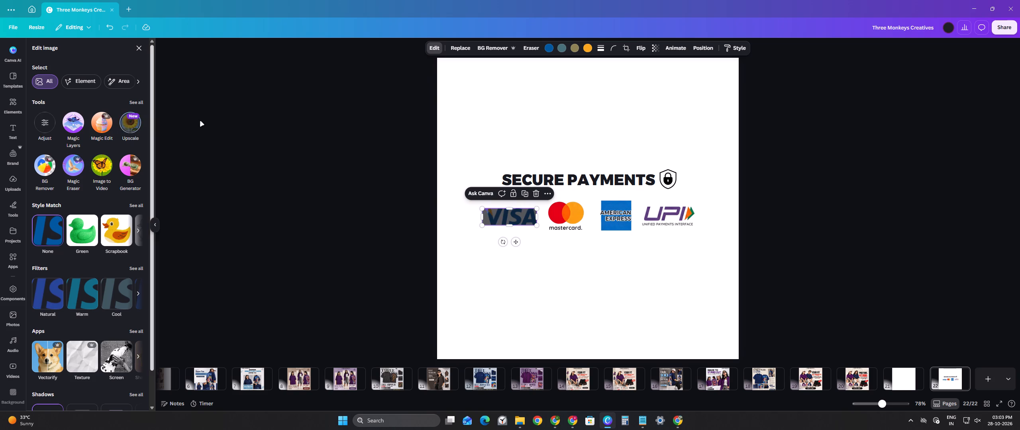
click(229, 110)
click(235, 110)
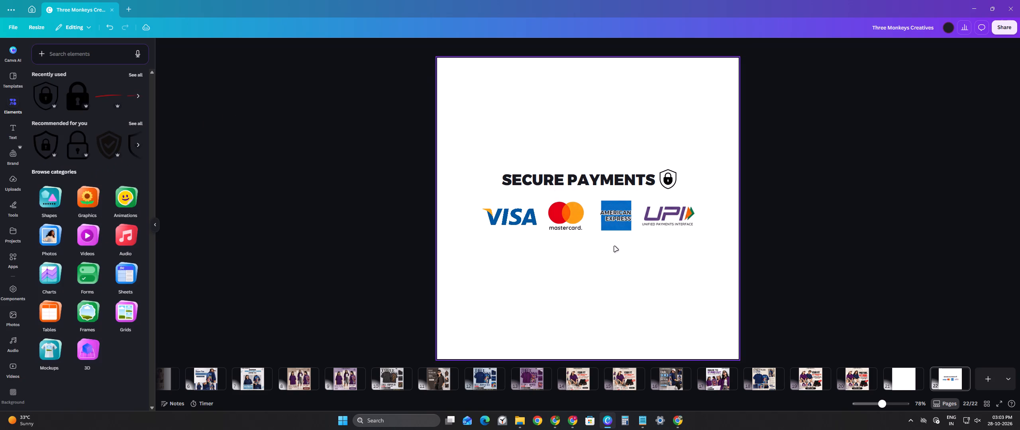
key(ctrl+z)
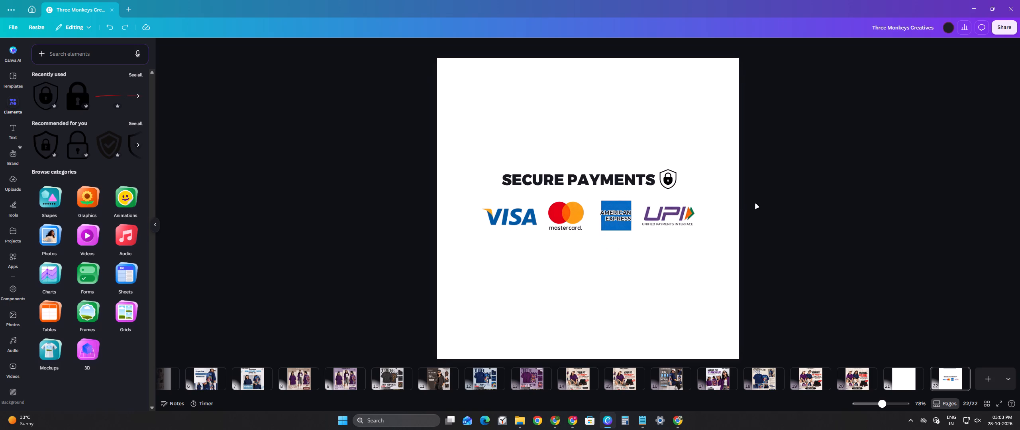
Nudge the Visa logo in small increments to centre it vertically with the other payment logos.
click(510, 209)
click(509, 216)
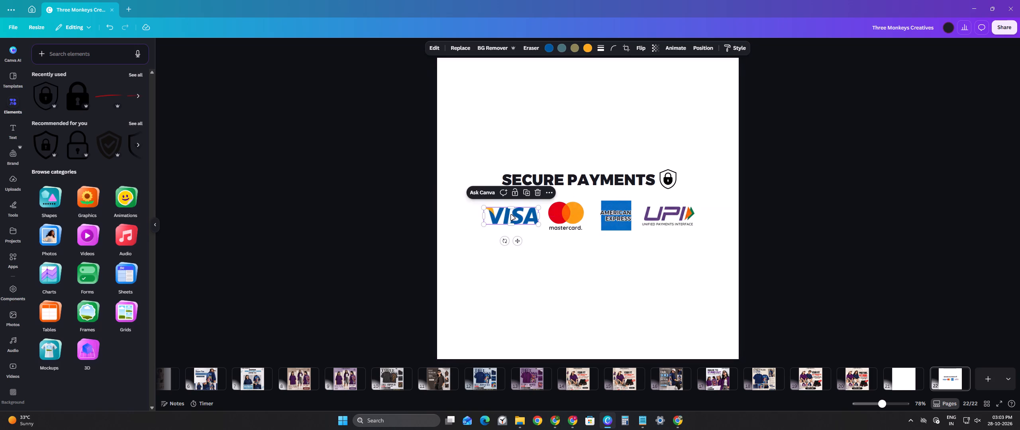
key(Left)
key(Down)
key(Down)
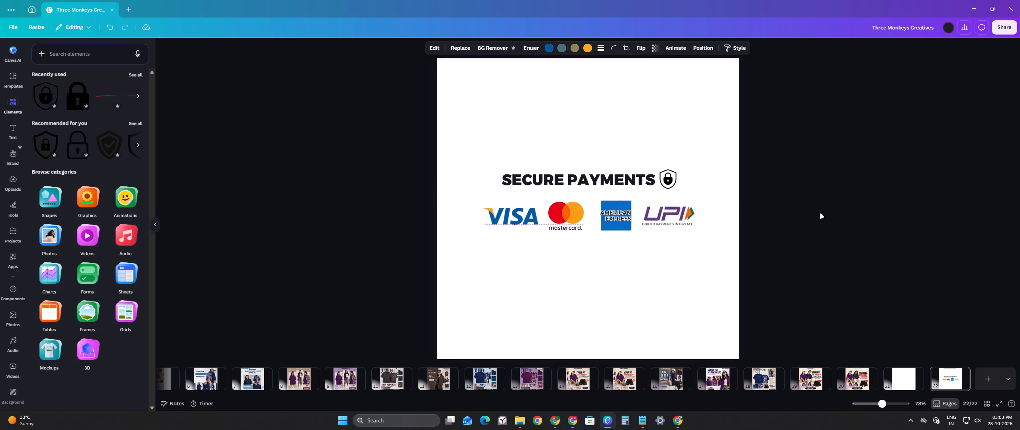
key(Left)
key(Left)
key(Up)
key(Up)
key(Up)
key(Down)
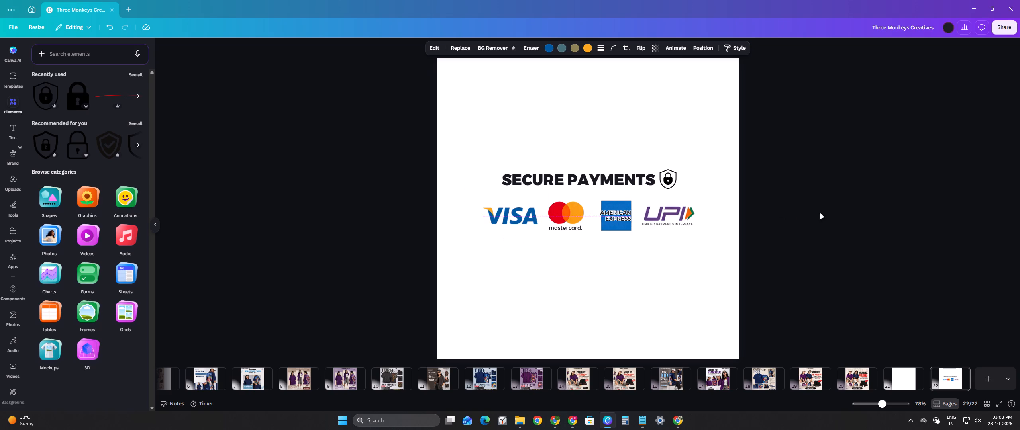
Switch to Chrome and search Google for "mastercard logo high resolution".
key(alt+Tab)
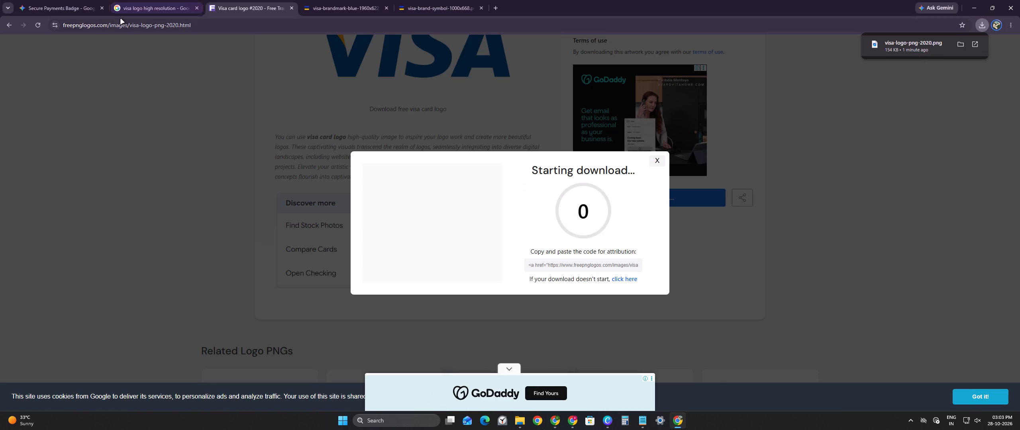
click(146, 6)
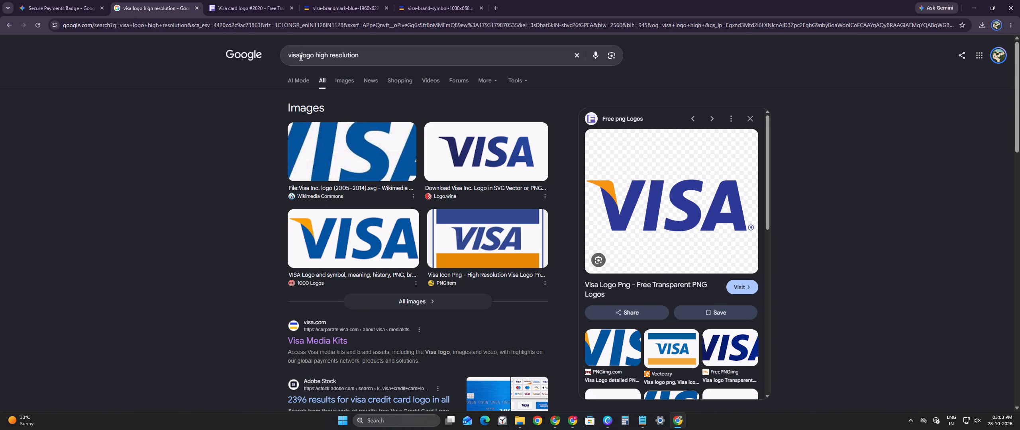
drag(299, 57, 242, 54)
text(mastercard)
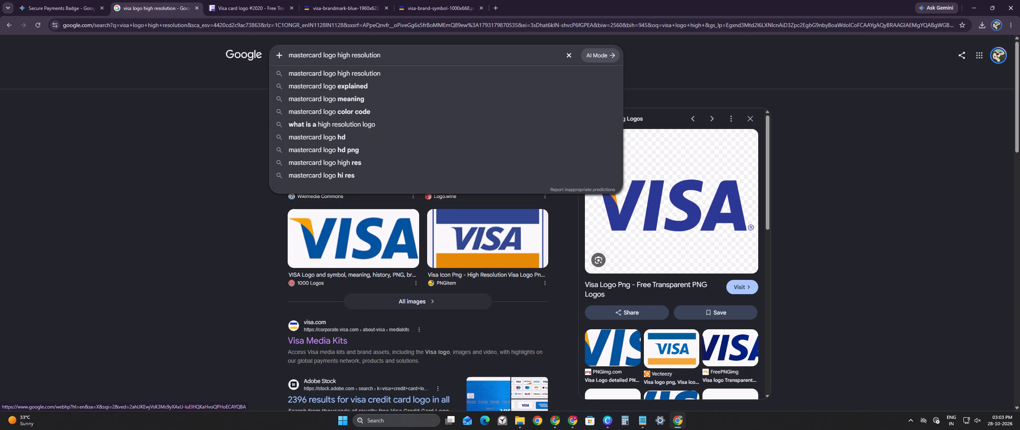
key(Return)
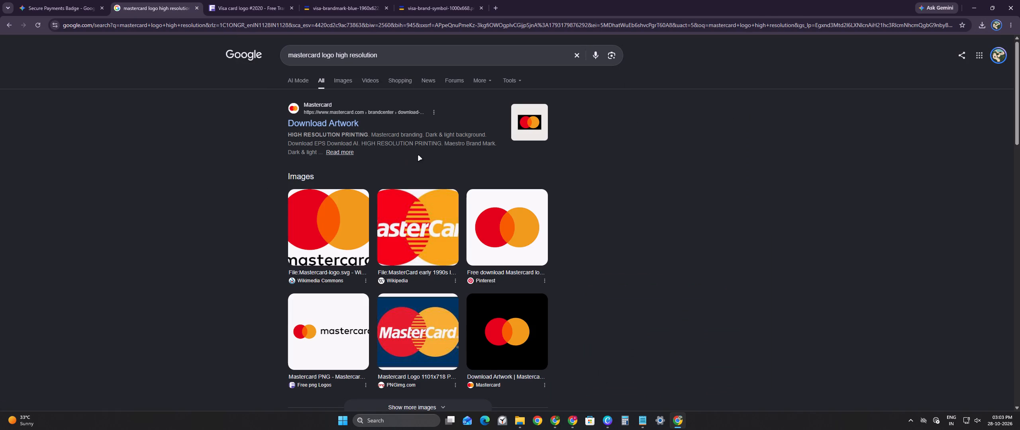
Download the dark-background Mastercard Symbol PNG from Mastercard's Download Artwork page, rejecting cookies and accepting the artwork agreement.
click(351, 126)
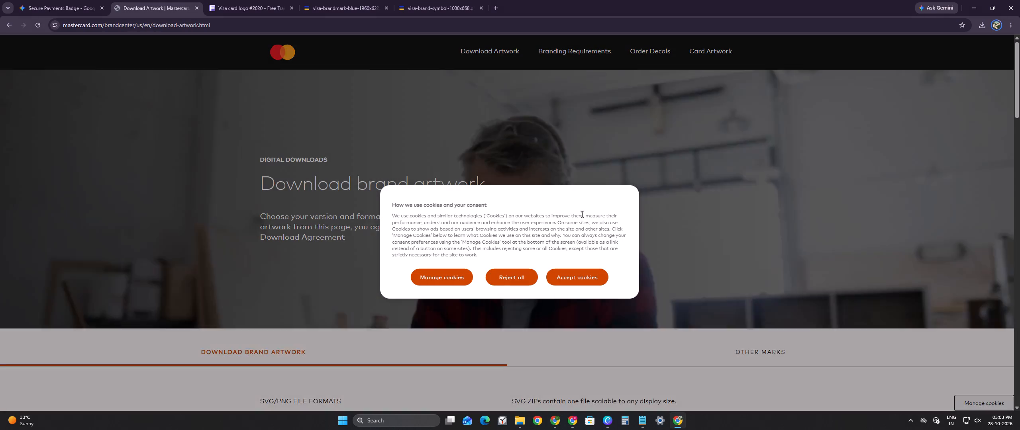
click(522, 275)
scroll(612, 252, up, 1)
scroll(612, 252, down, 6)
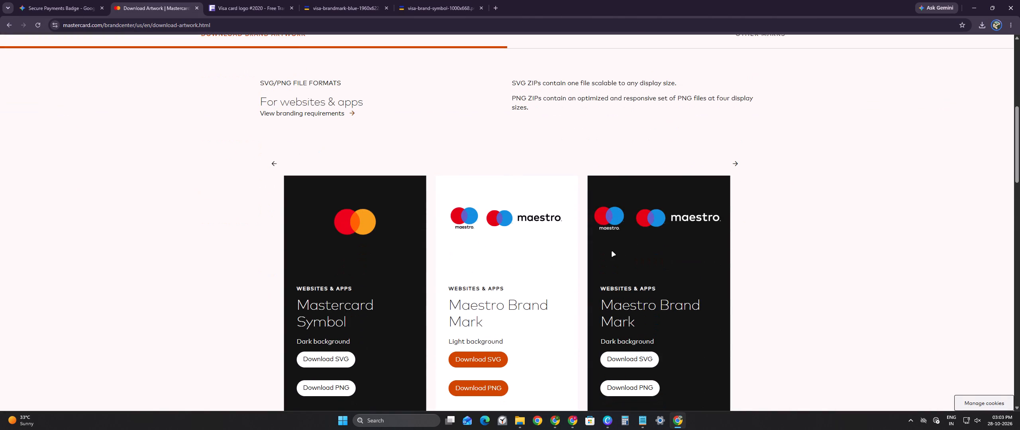
scroll(612, 252, down, 1)
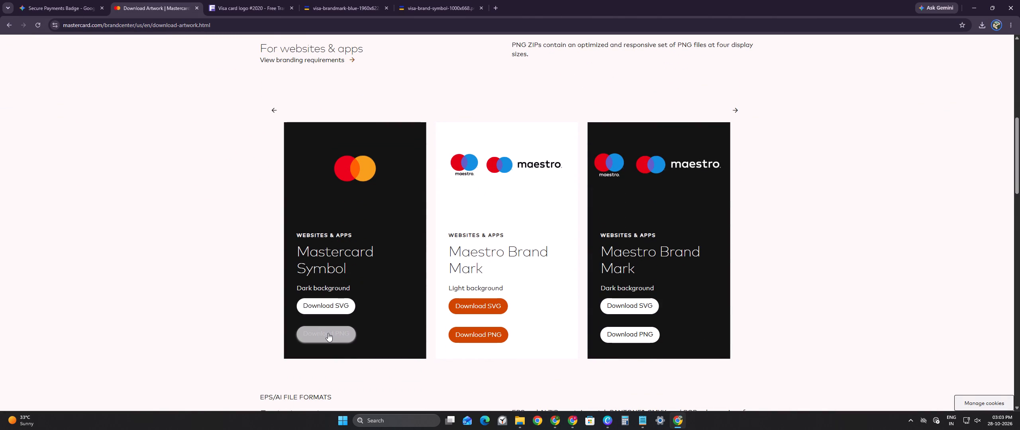
click(328, 333)
click(393, 281)
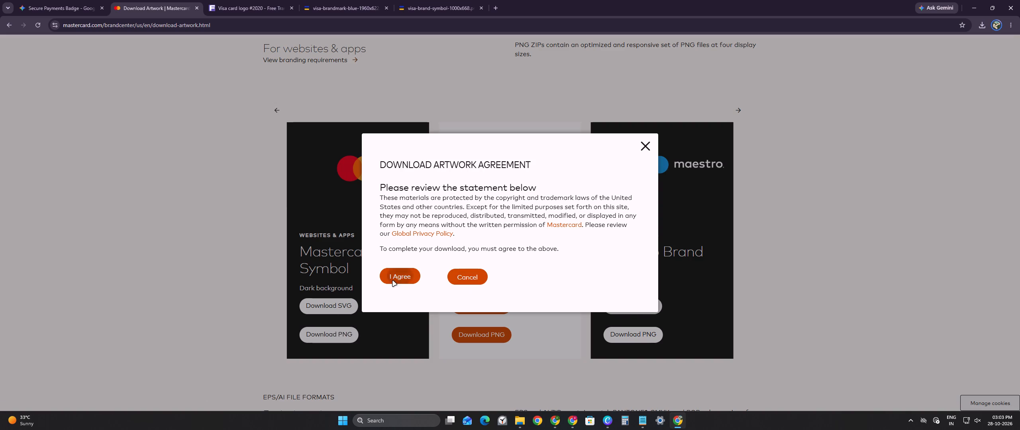
Examine the other marks offered on Mastercard's Download Artwork page and return to the search results.
scroll(638, 250, down, 11)
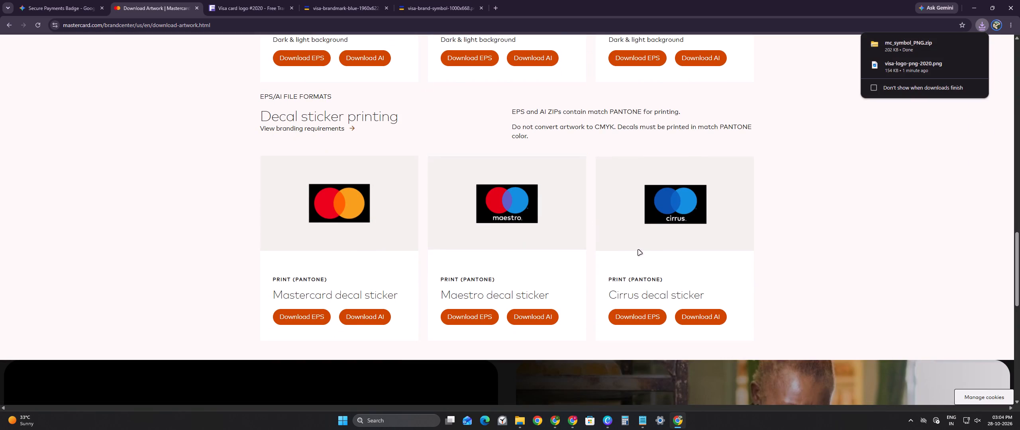
scroll(761, 245, down, 5)
scroll(534, 179, up, 17)
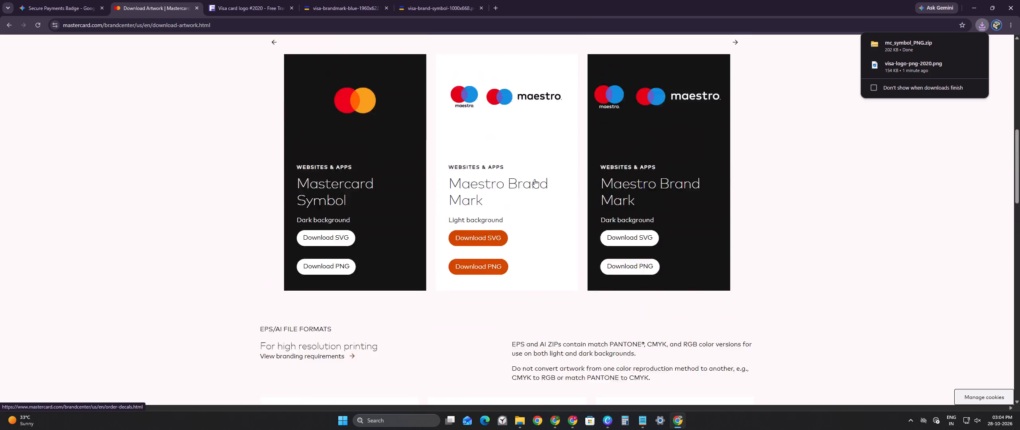
scroll(534, 179, up, 7)
click(9, 22)
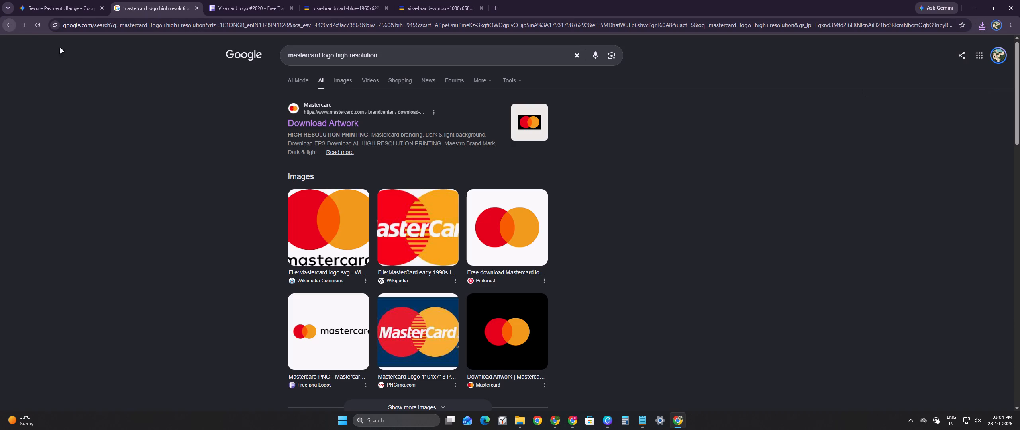
Download Mastercard-logo.svg at full resolution from its Wikimedia Commons page in the search results.
scroll(413, 243, down, 2)
scroll(387, 263, down, 1)
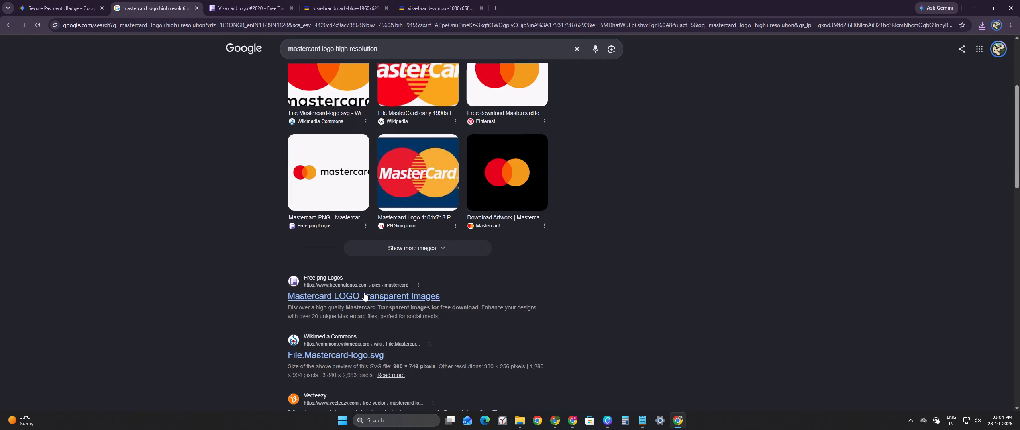
scroll(360, 299, down, 2)
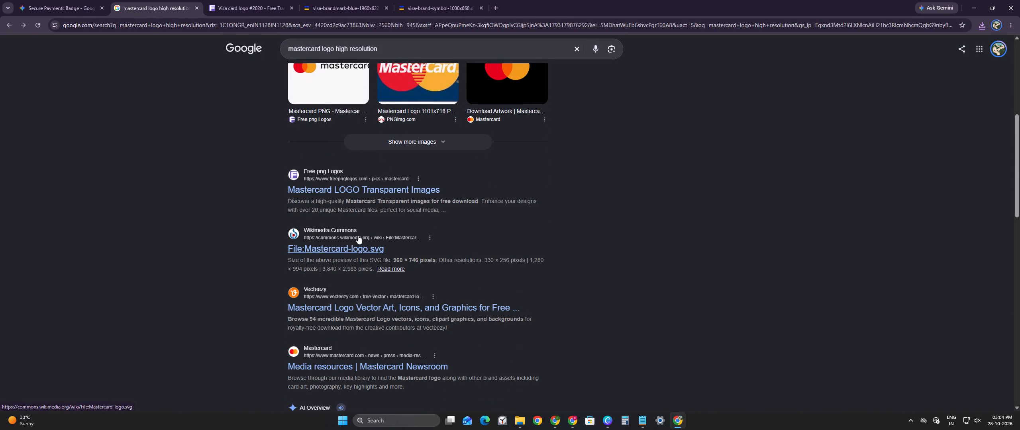
click(349, 242)
scroll(486, 217, down, 2)
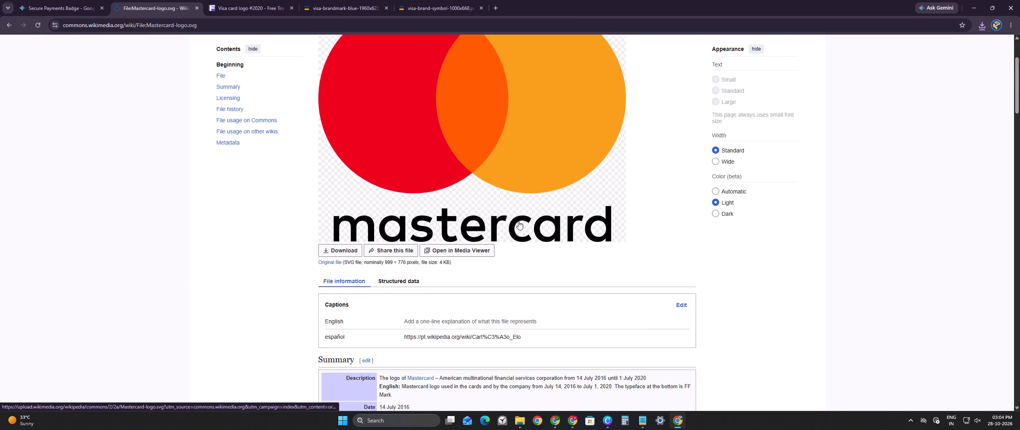
scroll(513, 221, up, 2)
right_click(485, 216)
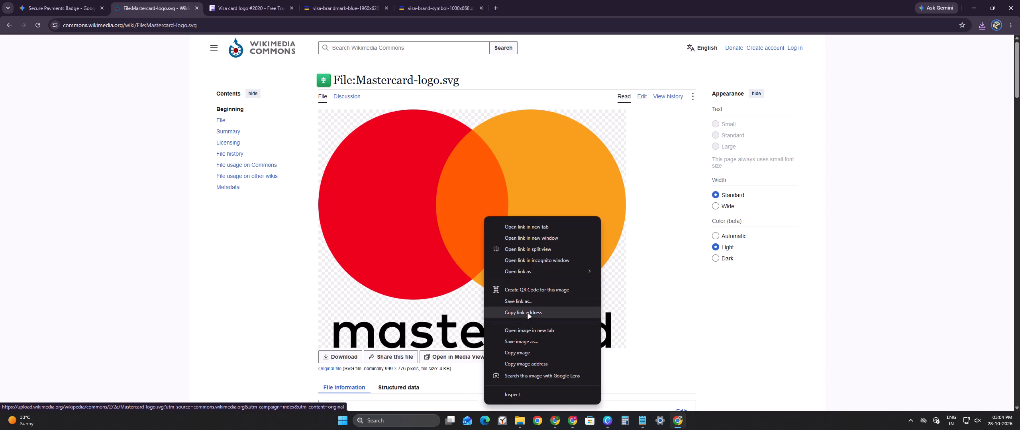
click(951, 203)
scroll(537, 206, down, 3)
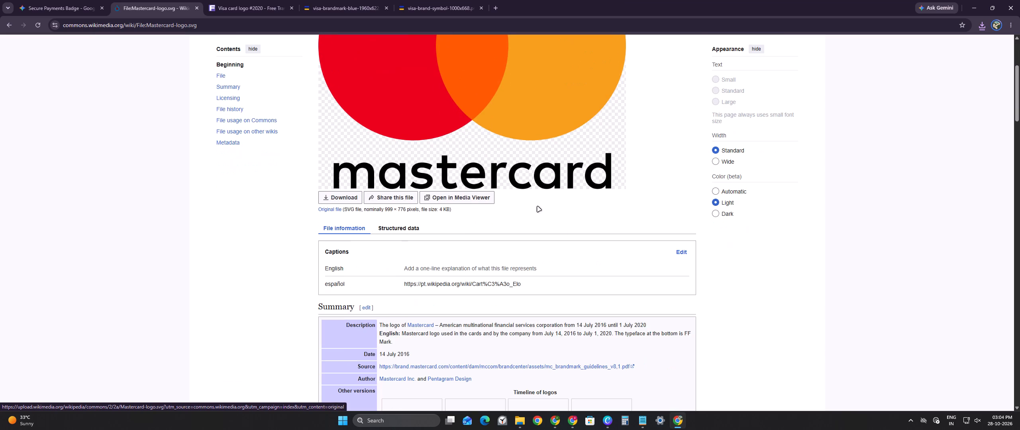
click(345, 196)
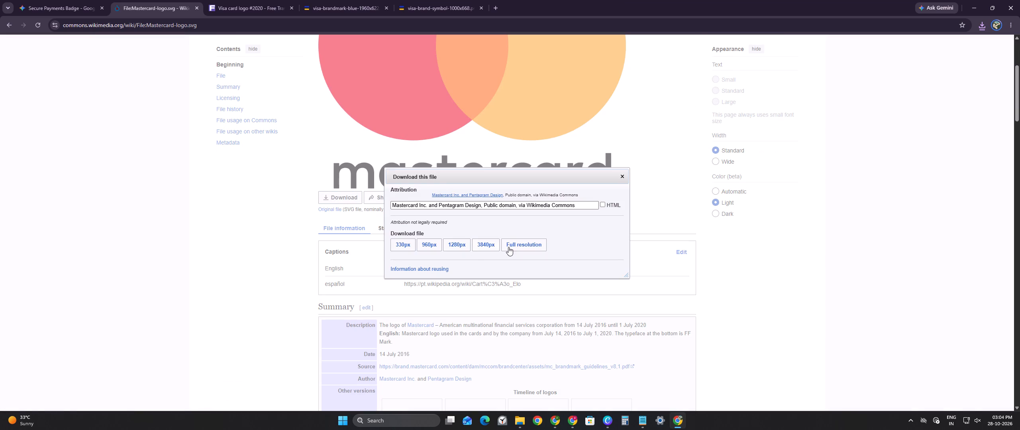
click(509, 247)
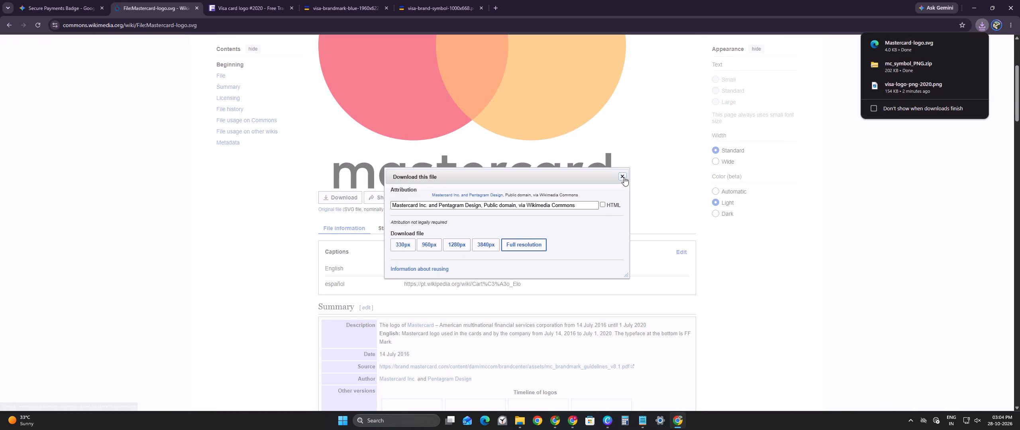
click(624, 177)
scroll(622, 193, down, 6)
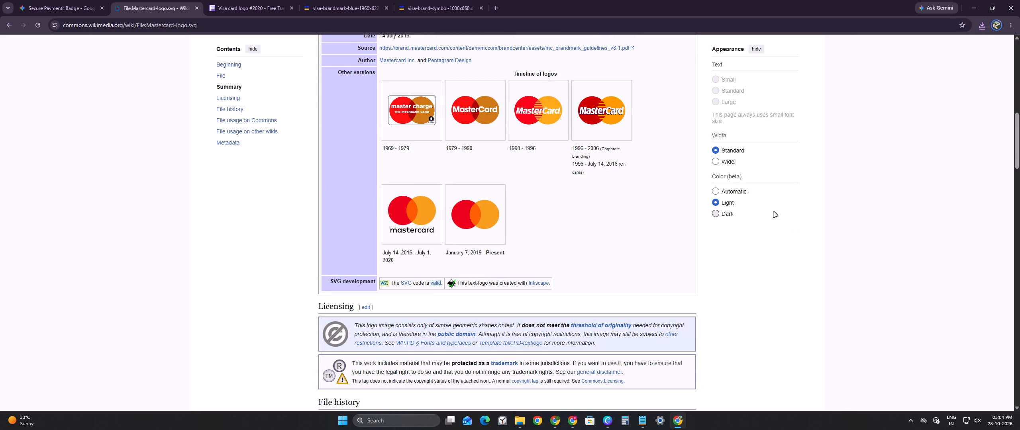
Switch to Canva and delete the old Mastercard circles and the "mastercard." wordmark beneath them.
key(alt+Tab)
click(563, 212)
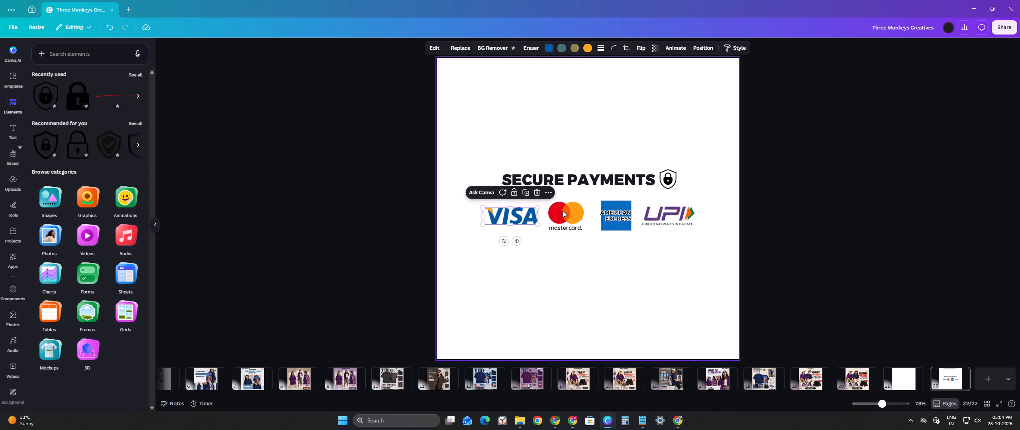
key(Delete)
click(568, 228)
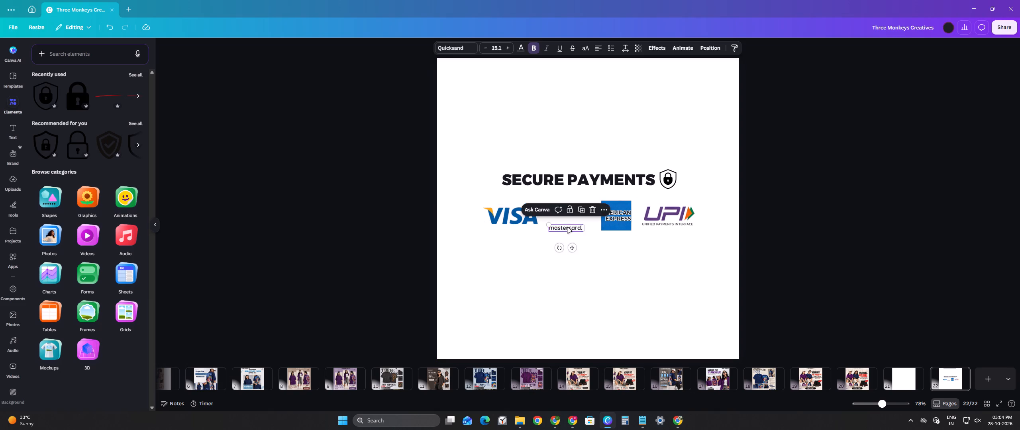
key(Delete)
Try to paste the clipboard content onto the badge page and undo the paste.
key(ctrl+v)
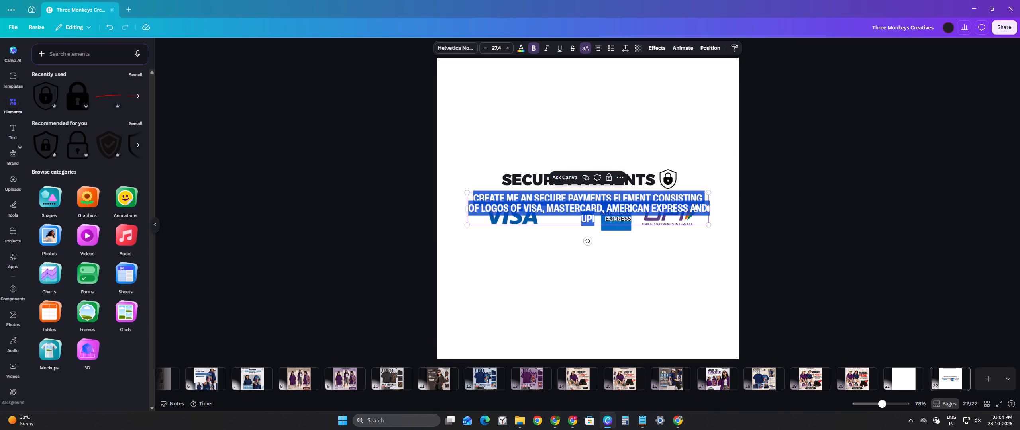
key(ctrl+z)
Bring the downloaded Mastercard-logo.svg from Chrome's recent downloads onto the secure payments page in Canva.
key(alt+Tab)
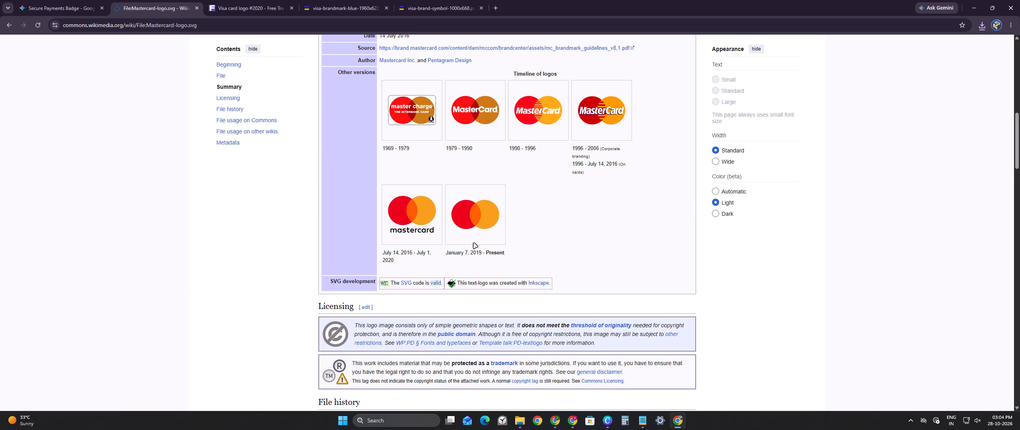
key(alt+Tab)
key(alt+Tab)
click(983, 24)
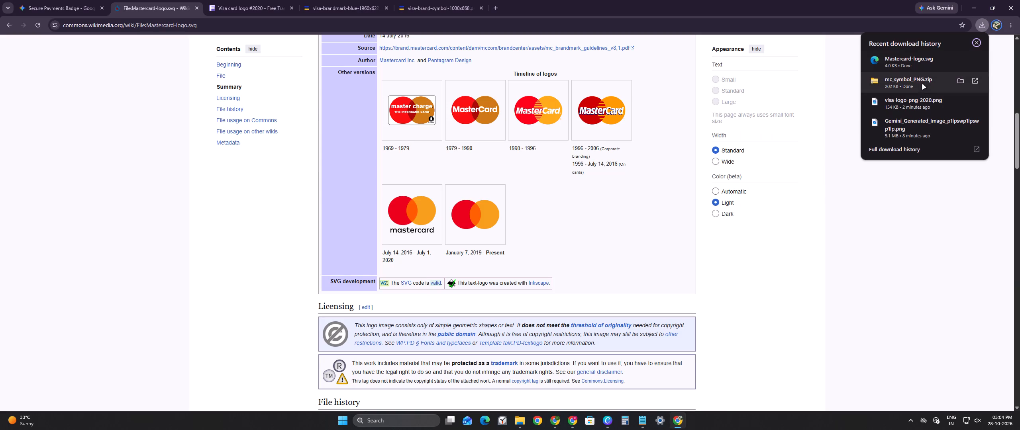
drag(926, 65, 553, 223)
key(alt+Tab)
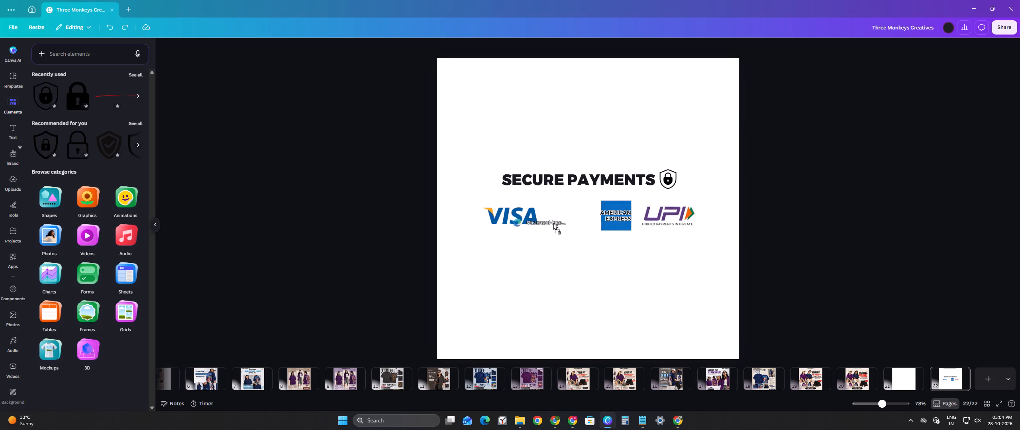
drag(553, 223, 579, 226)
drag(579, 207, 577, 221)
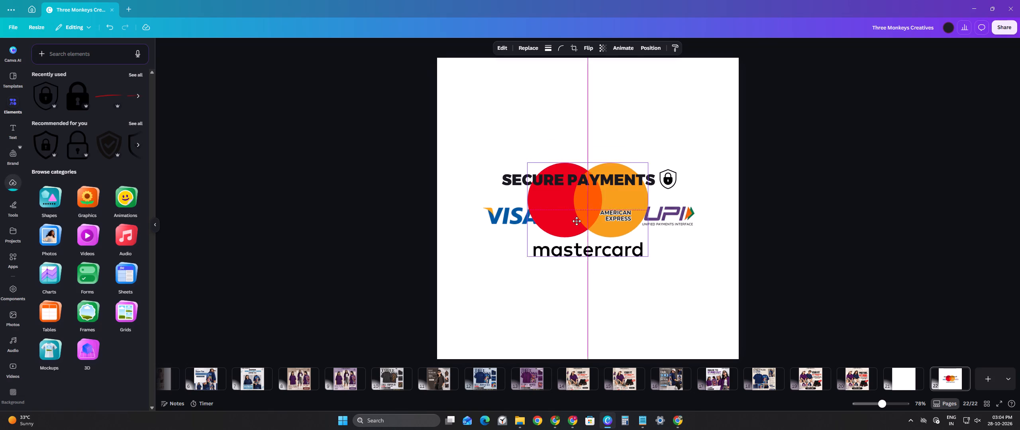
drag(577, 221, 576, 228)
Scale the Mastercard logo down to the other logos' size and place it midway between Visa and American Express.
drag(645, 275, 600, 233)
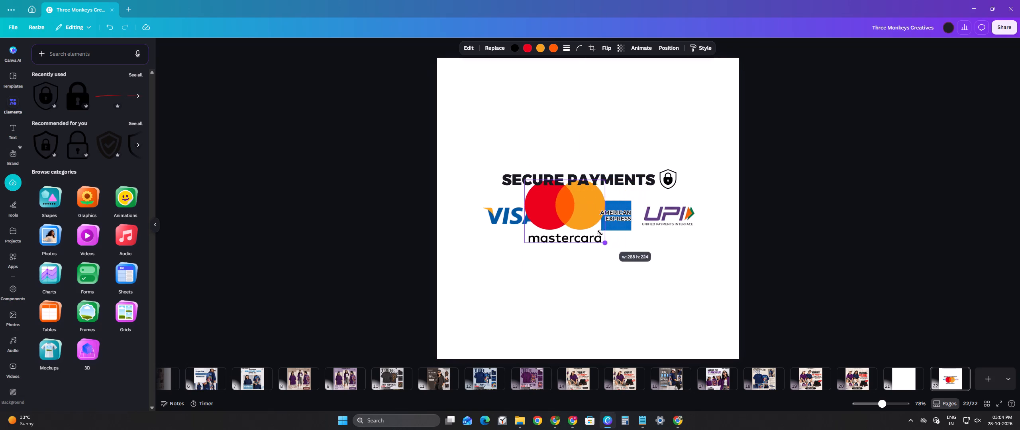
drag(600, 233, 575, 205)
drag(539, 197, 560, 212)
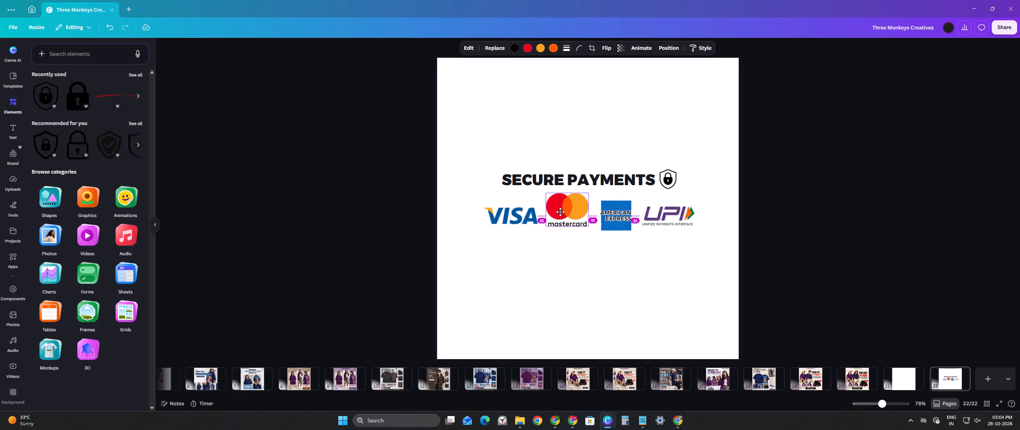
drag(560, 212, 559, 214)
drag(588, 229, 585, 223)
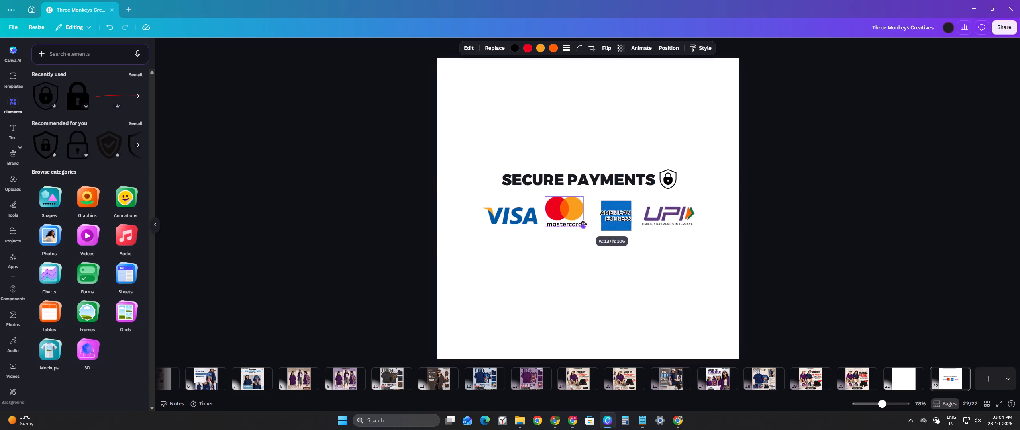
drag(585, 223, 583, 219)
drag(567, 213, 574, 217)
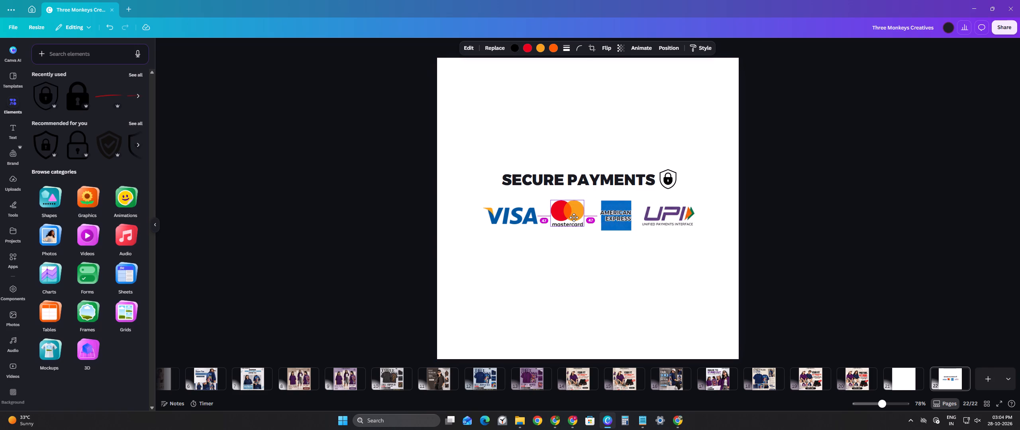
drag(574, 217, 573, 218)
Enlarge the Mastercard logo slightly to about 128 wide, keeping its proportions.
click(512, 219)
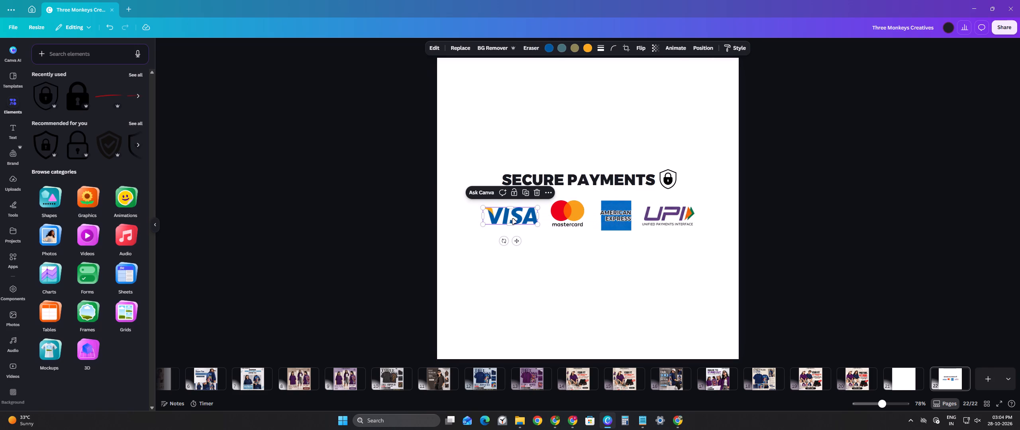
click(571, 217)
click(766, 220)
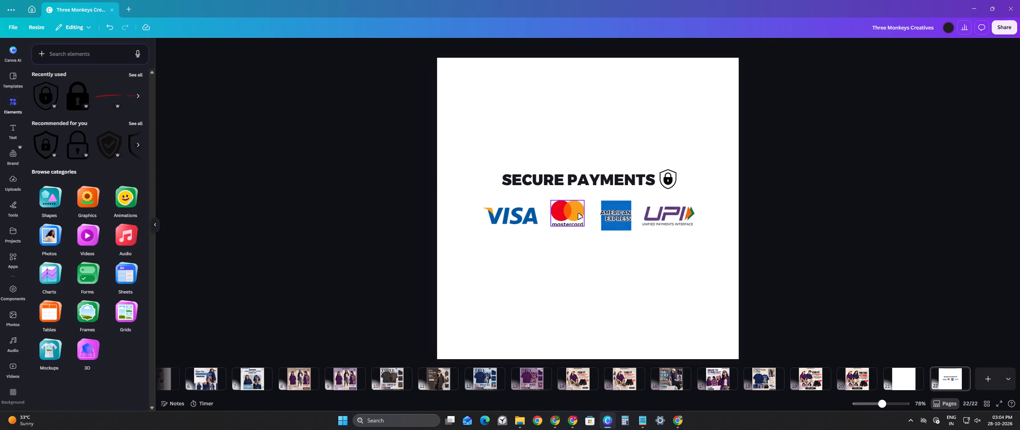
click(576, 214)
click(583, 199)
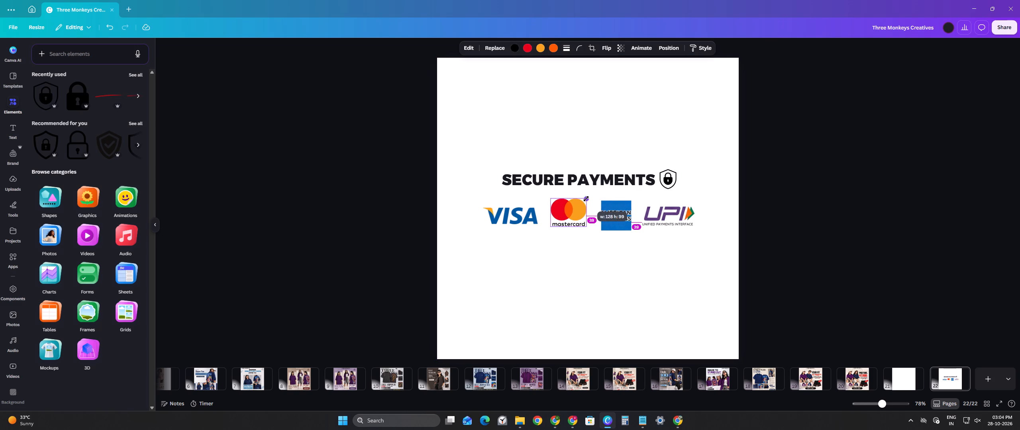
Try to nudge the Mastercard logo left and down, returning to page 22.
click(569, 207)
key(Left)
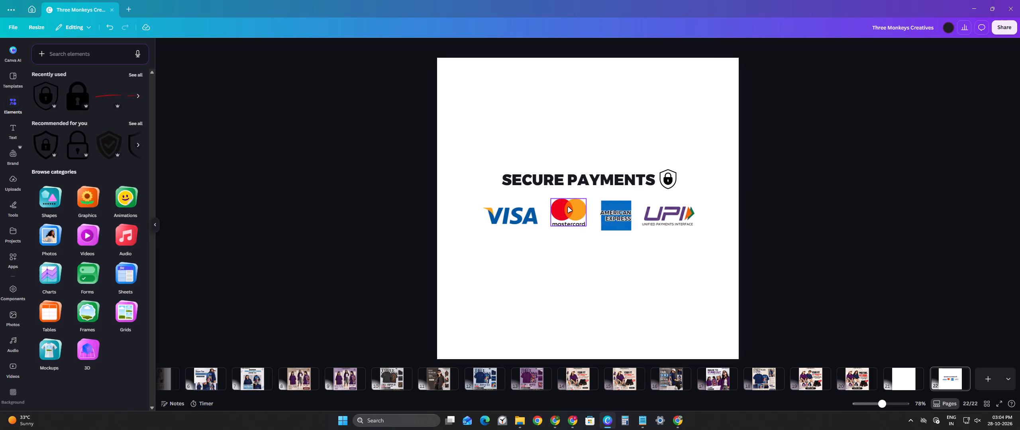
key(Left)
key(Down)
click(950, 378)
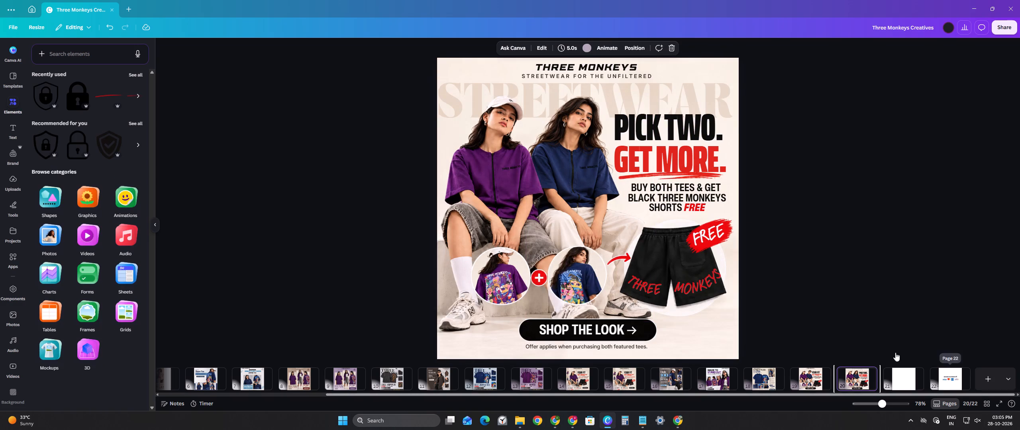
Nudge the Mastercard logo slightly left to even out its spacing between Visa and American Express.
click(561, 205)
key(Left)
key(Left)
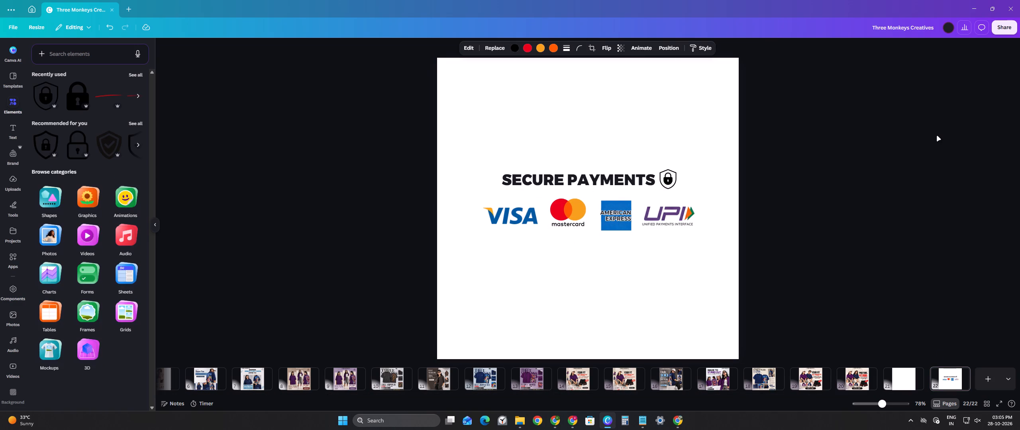
key(Left)
key(Right)
Switch to Chrome and search Google for "american express logo high resolution".
key(alt+Tab)
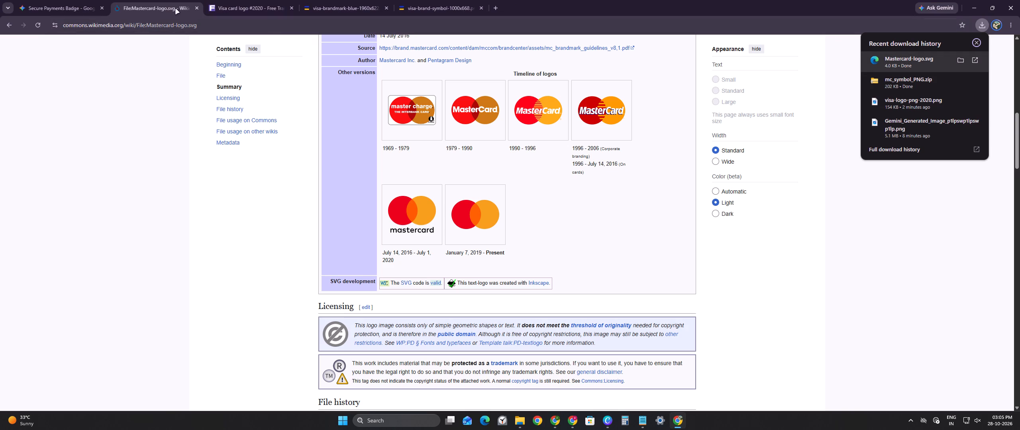
click(10, 24)
scroll(423, 138, up, 8)
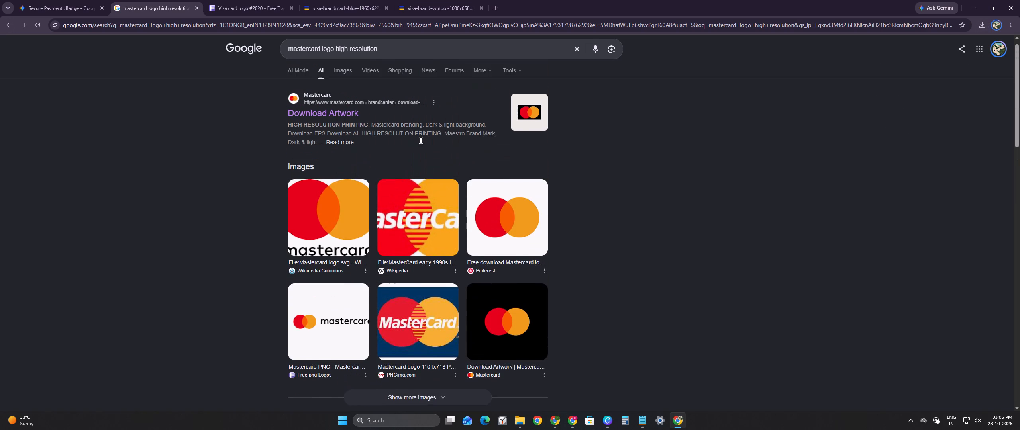
drag(322, 58, 189, 41)
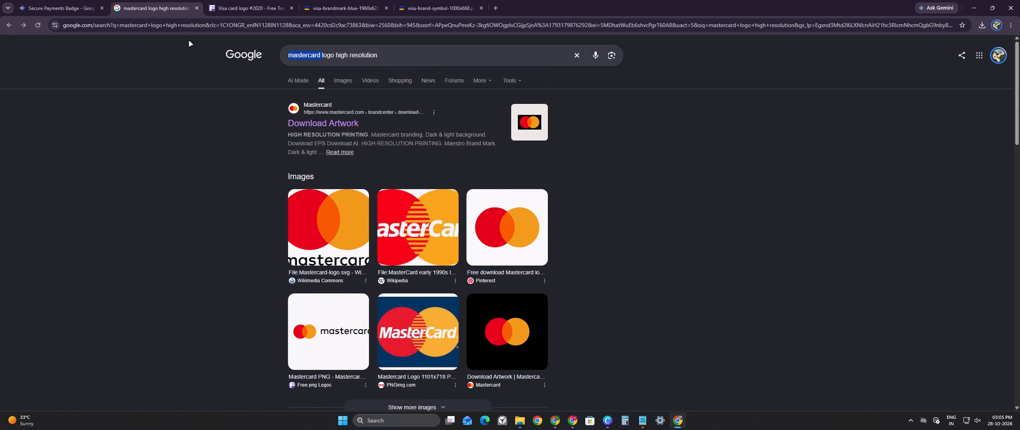
text(american)
key(space)
key(Return)
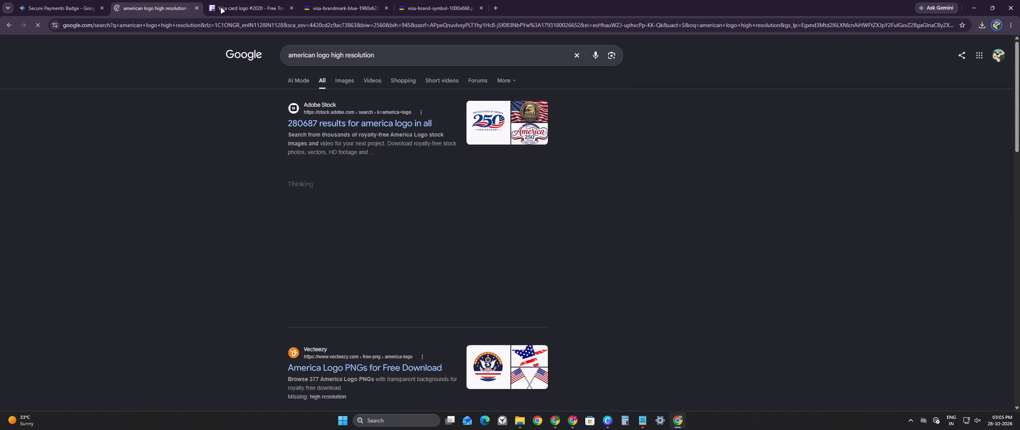
click(316, 56)
key(space)
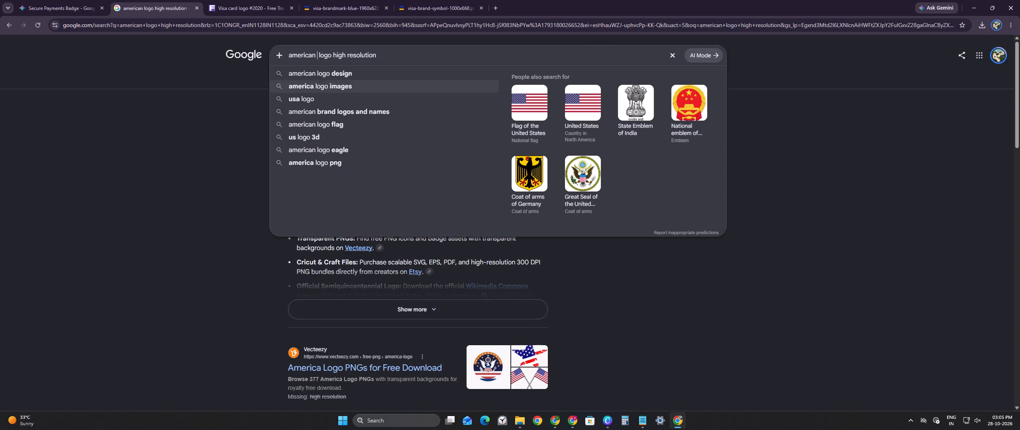
text(ex[)
key(BackSpace)
text(press)
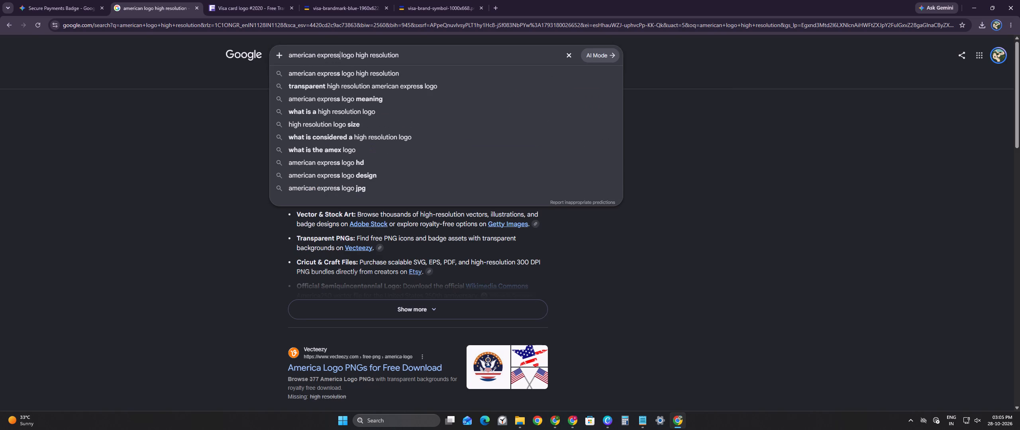
key(Return)
Open the Wikimedia Commons page for File:American Express logo (2018).svg from the search results.
scroll(400, 202, down, 2)
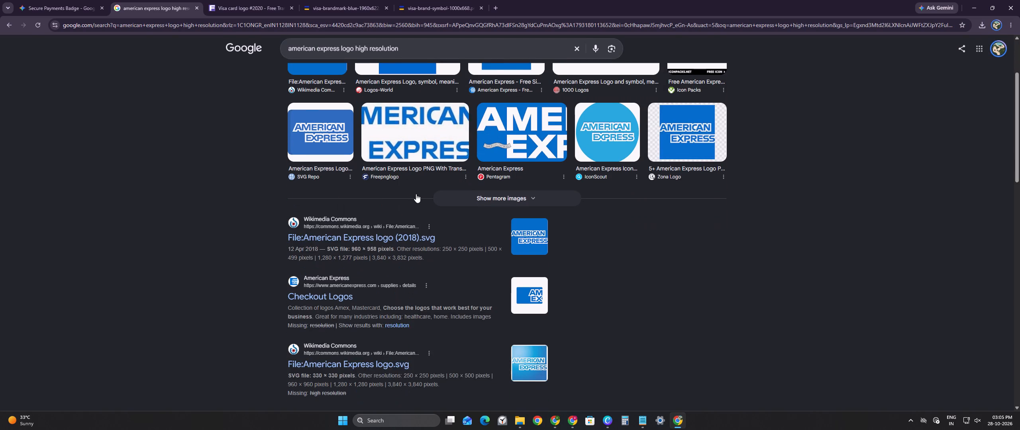
scroll(397, 199, down, 1)
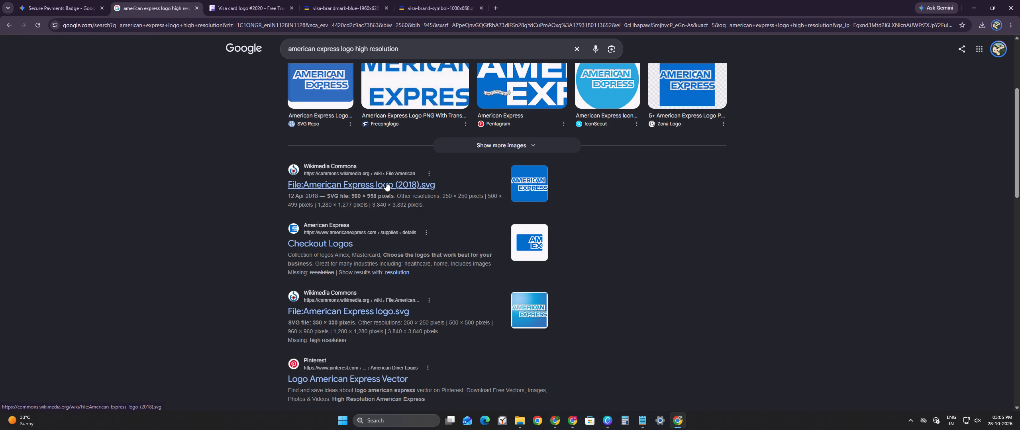
click(386, 182)
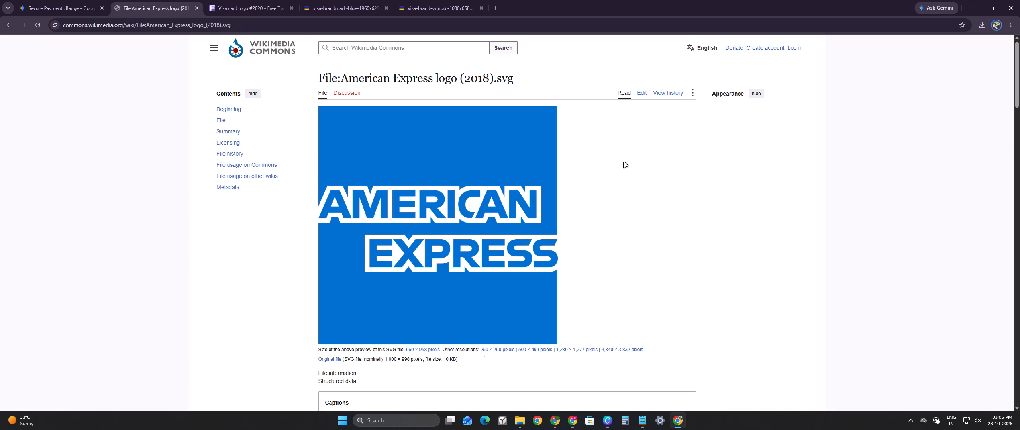
Download the American Express logo (2018) SVG from Wikimedia Commons in full resolution.
right_click(486, 212)
click(876, 275)
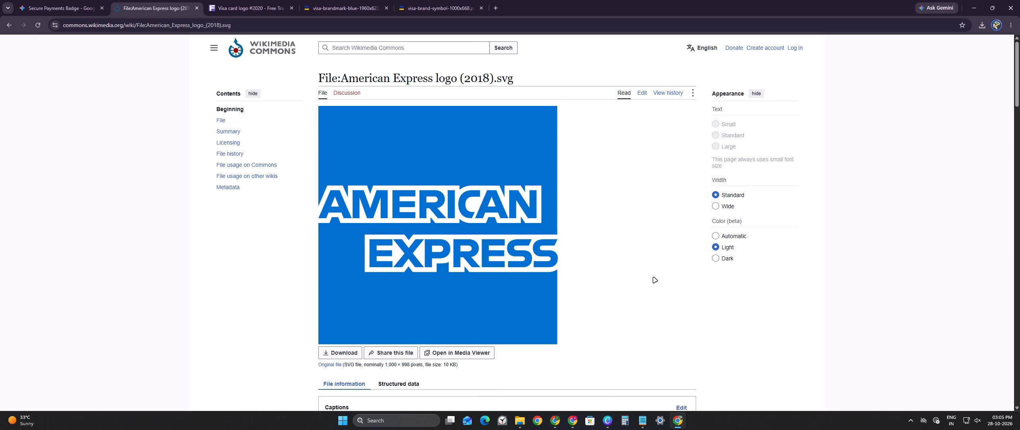
scroll(586, 291, down, 3)
click(342, 197)
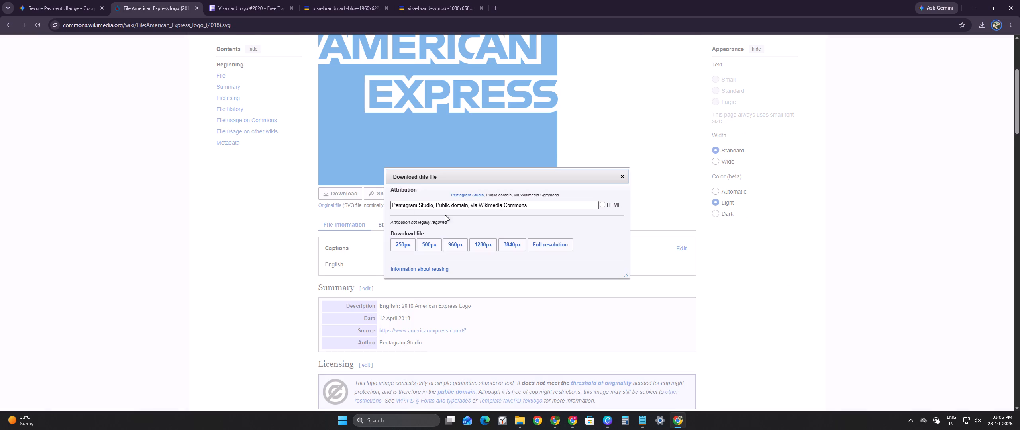
click(561, 247)
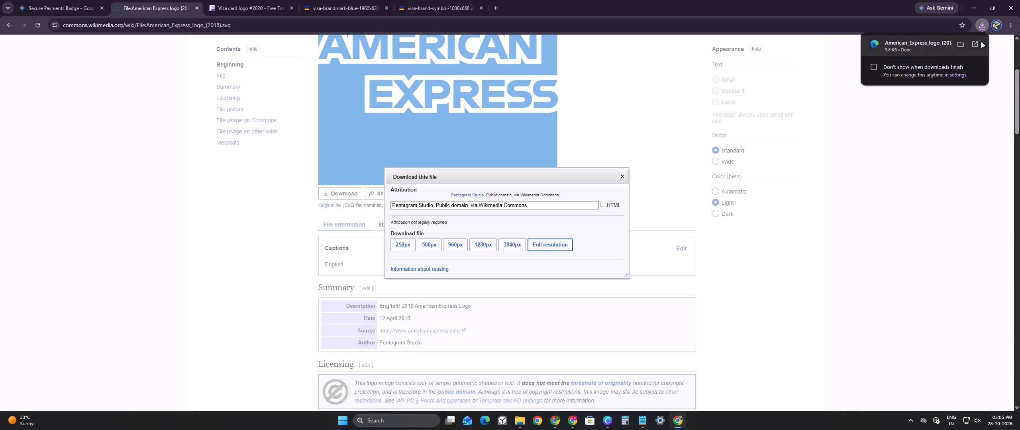
Bring the downloaded American Express logo into the Canva badge page and move it above the existing payment logos.
drag(916, 45, 583, 136)
key(alt+Tab)
drag(574, 215, 573, 122)
Delete the old American Express logo, both its white lettering and its blue square, from the payment logo row.
click(611, 214)
key(Delete)
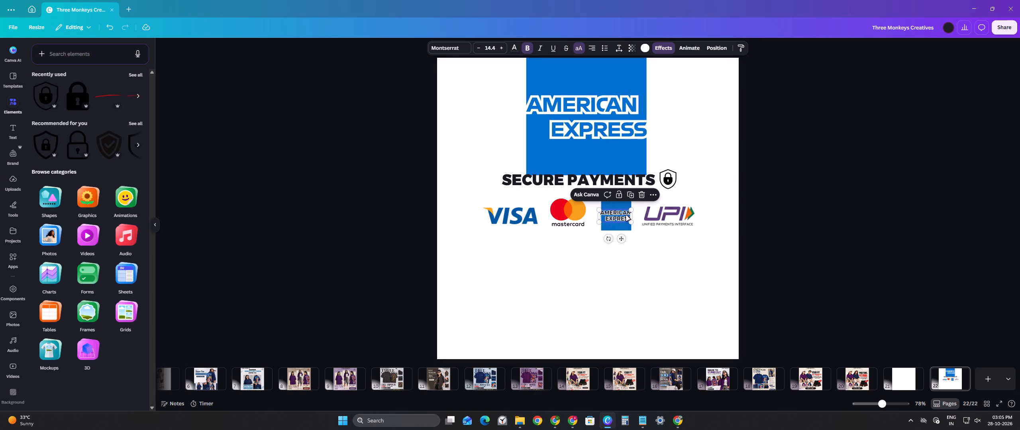
click(626, 221)
key(Delete)
Shrink the new American Express logo to about the Mastercard logo's height and place it between Mastercard and UPI.
drag(614, 122, 635, 210)
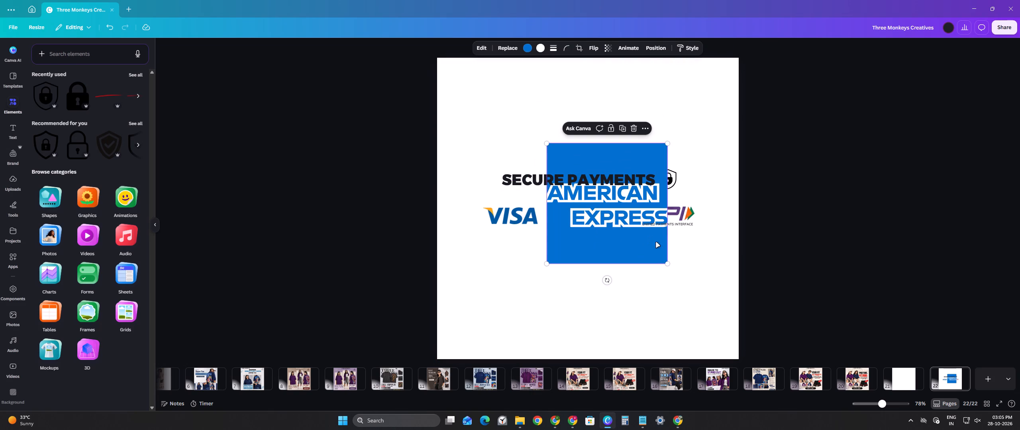
drag(669, 264, 593, 182)
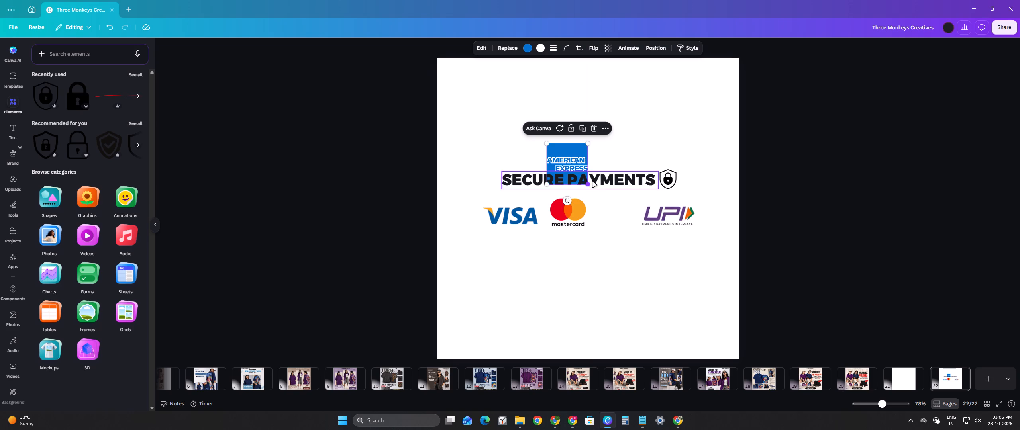
drag(573, 149, 620, 198)
drag(634, 230, 626, 217)
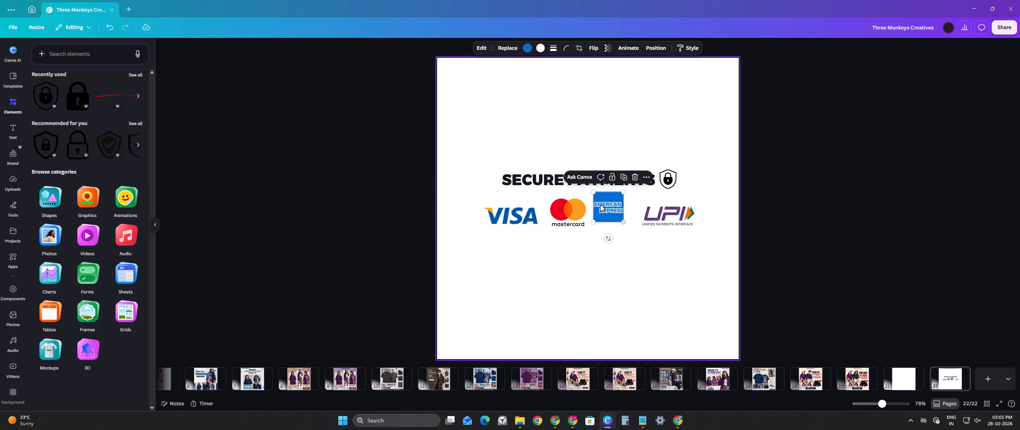
drag(601, 206, 607, 211)
click(839, 214)
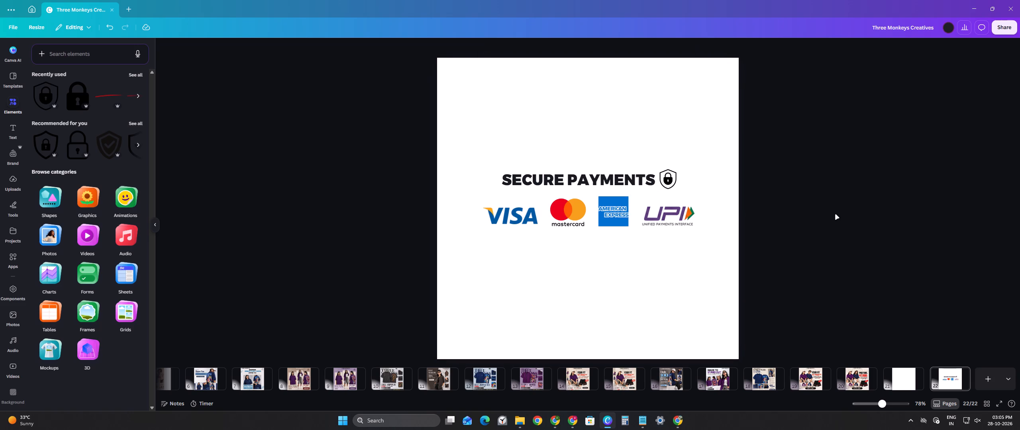
Switch to Chrome, return to the Google results and search for "UPI logo high resolution".
click(679, 217)
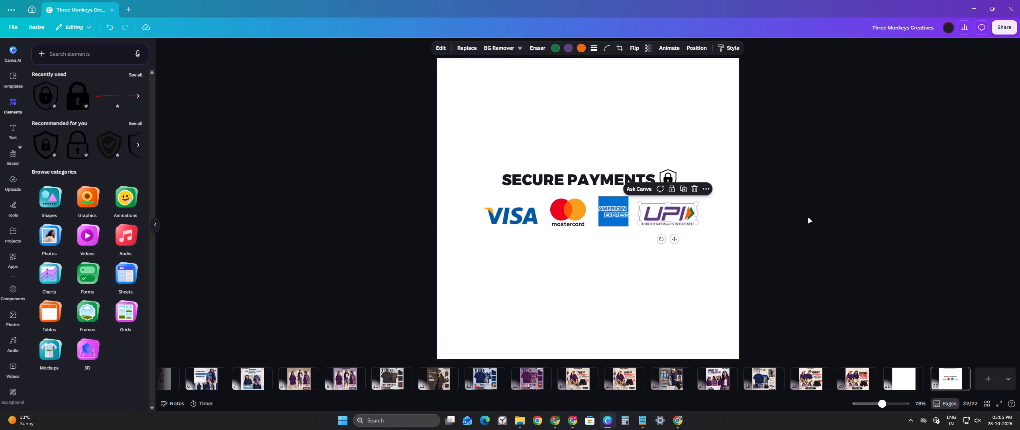
key(alt+Tab)
click(10, 28)
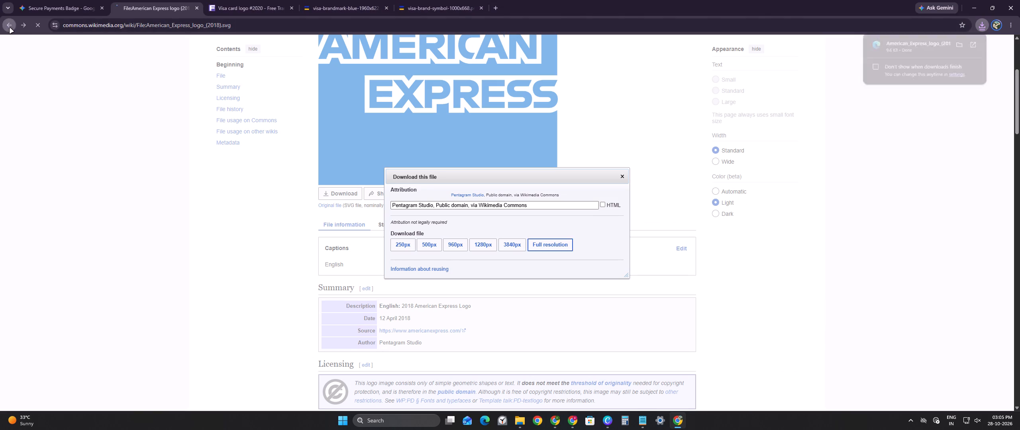
scroll(300, 94, up, 4)
drag(339, 57, 334, 58)
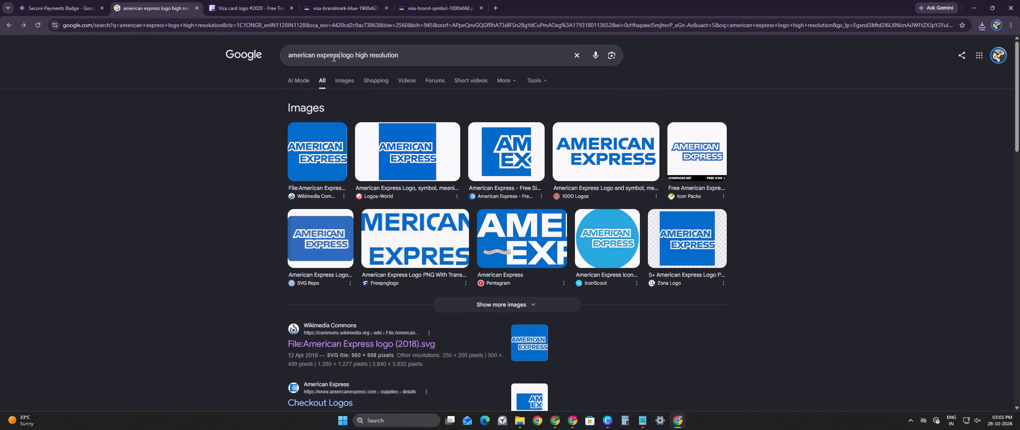
drag(334, 58, 245, 52)
text(UPI)
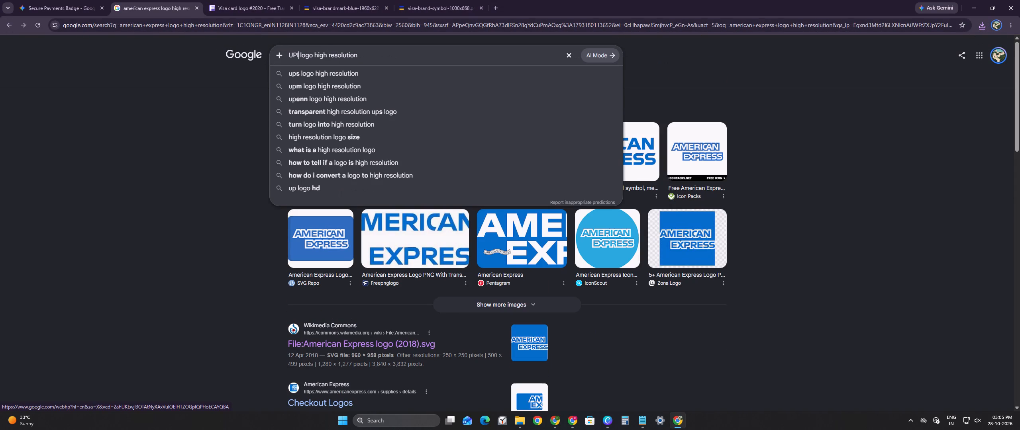
key(Return)
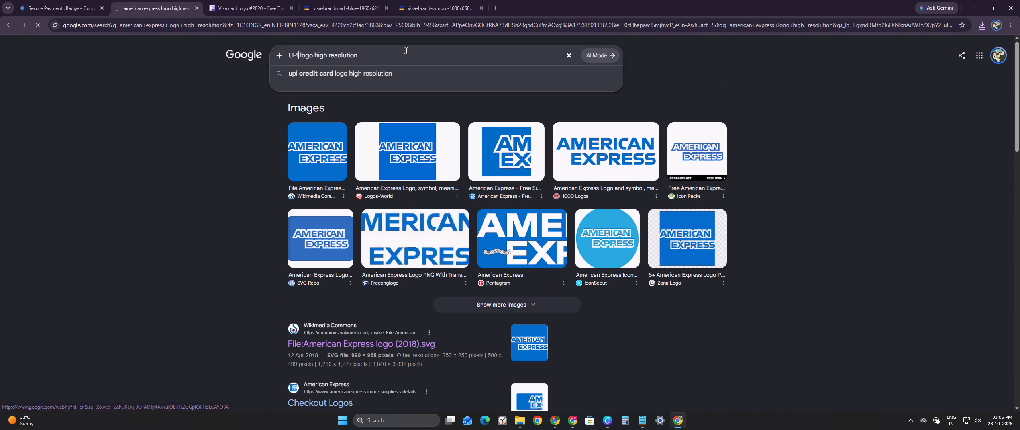
click(388, 55)
key(Return)
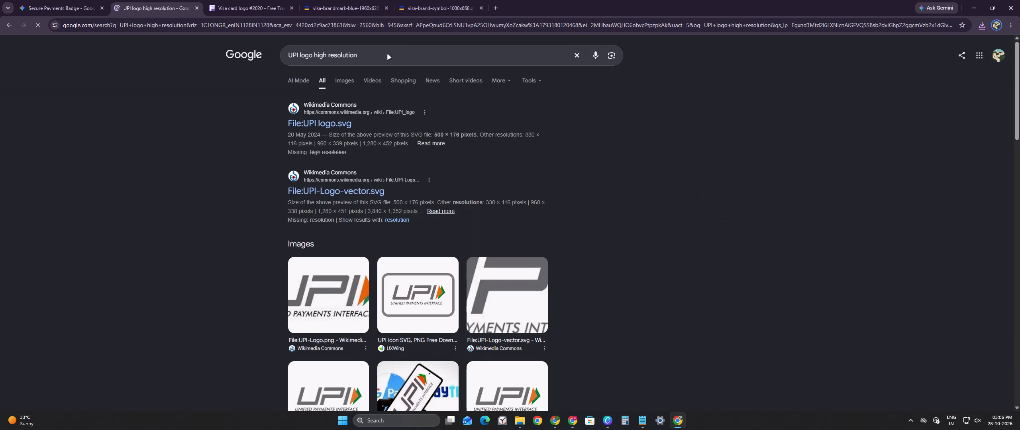
Look through the UPI logo search results for a high-resolution or vector source.
scroll(362, 290, down, 5)
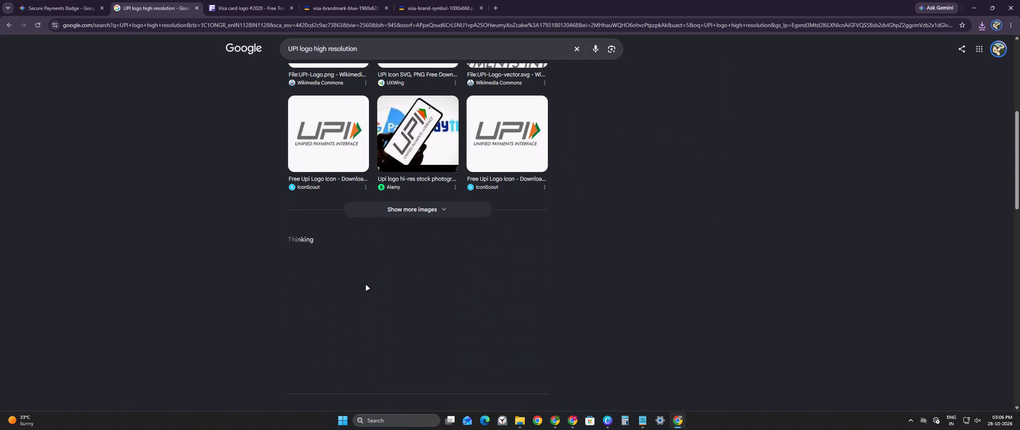
scroll(565, 217, down, 5)
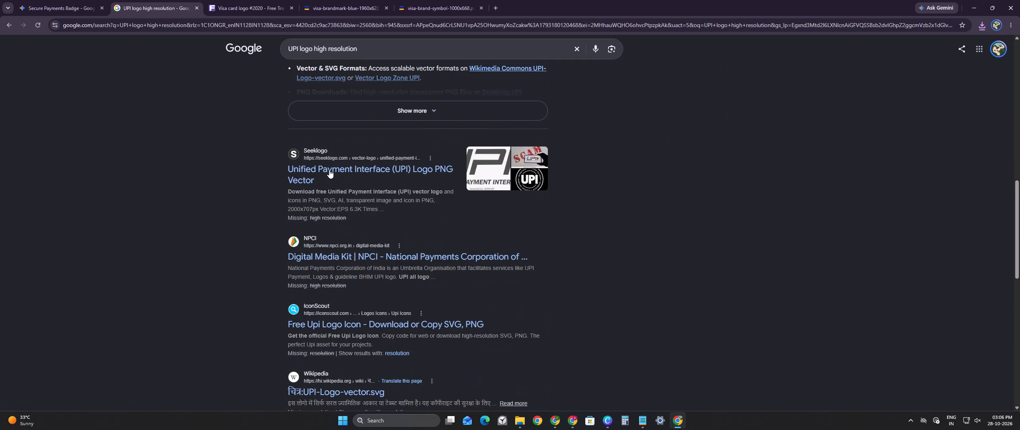
scroll(547, 237, down, 2)
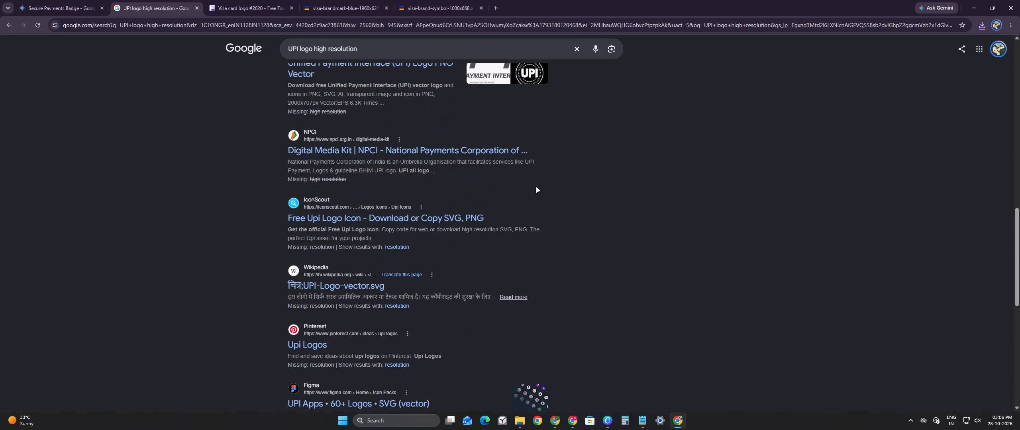
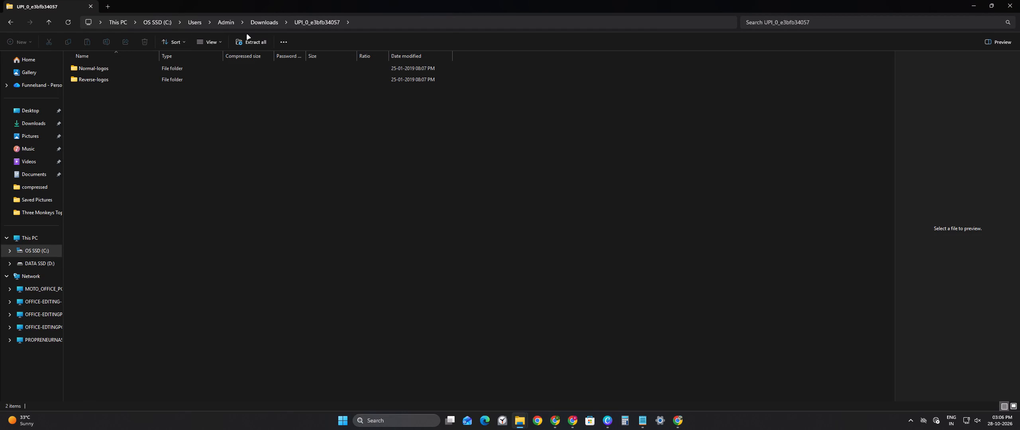
Extract the UPI_0_e3bfb34057 zip archive in Downloads to a folder of the same name.
click(269, 30)
click(268, 26)
right_click(419, 85)
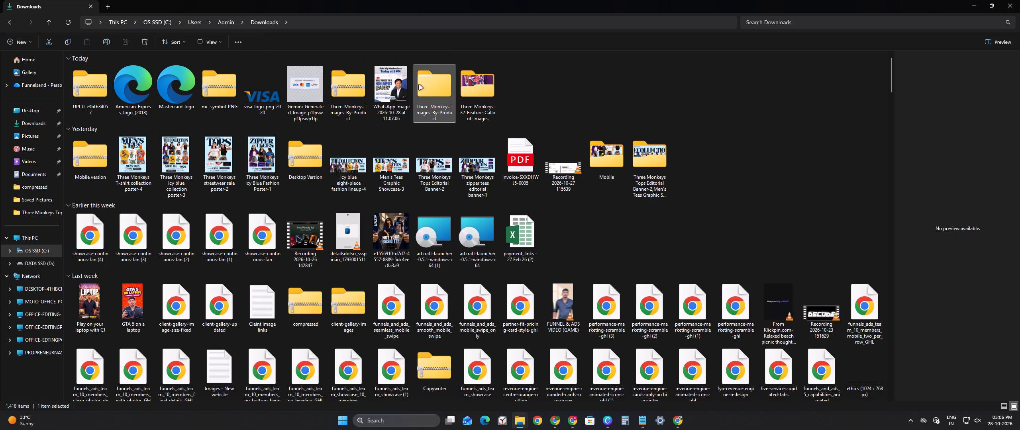
right_click(349, 90)
right_click(102, 95)
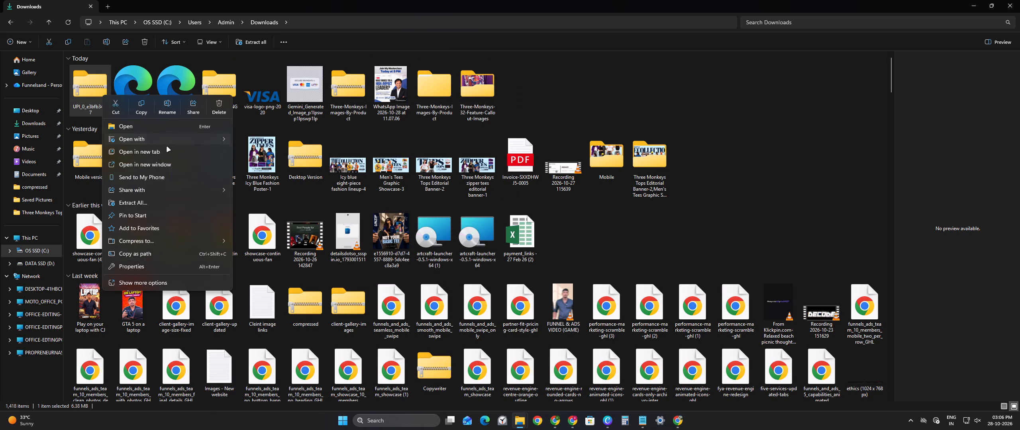
click(161, 201)
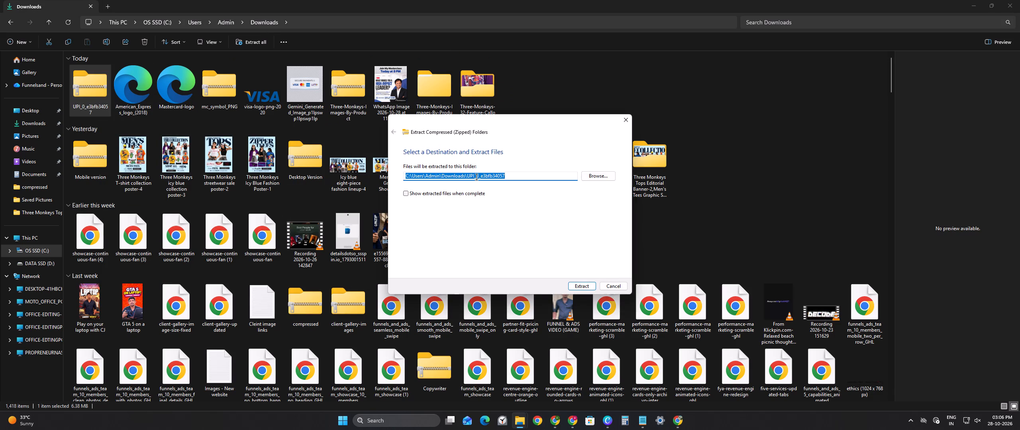
key(Return)
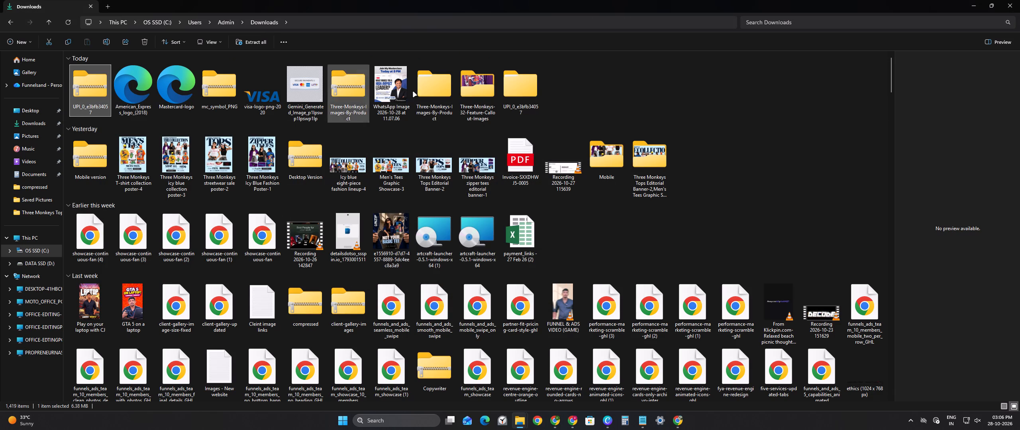
Open the Normal-logos folder inside the extracted UPI folder and select the PNG version of the UPI-01 logo.
double_click(528, 92)
click(143, 90)
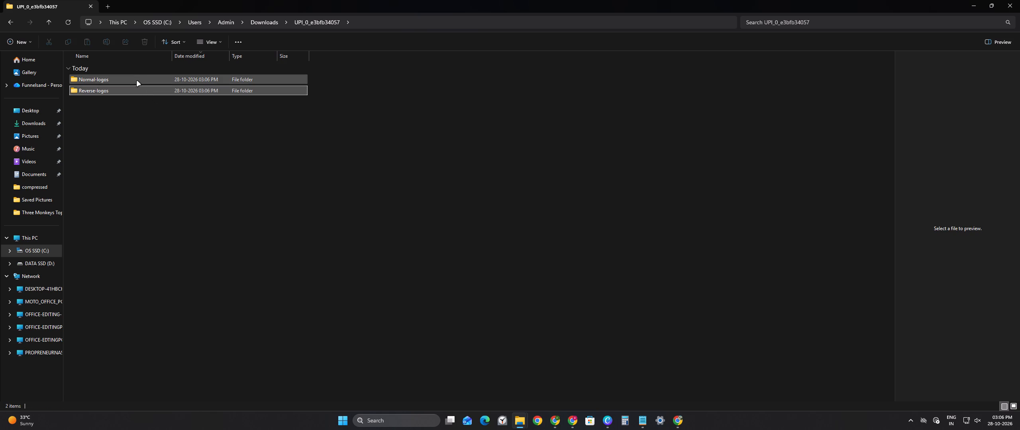
double_click(137, 80)
click(126, 89)
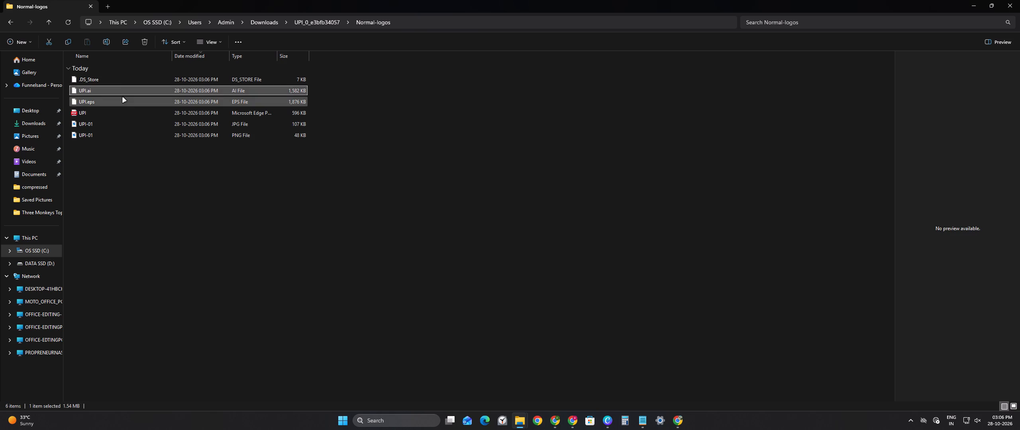
click(123, 98)
click(114, 111)
click(106, 129)
click(108, 128)
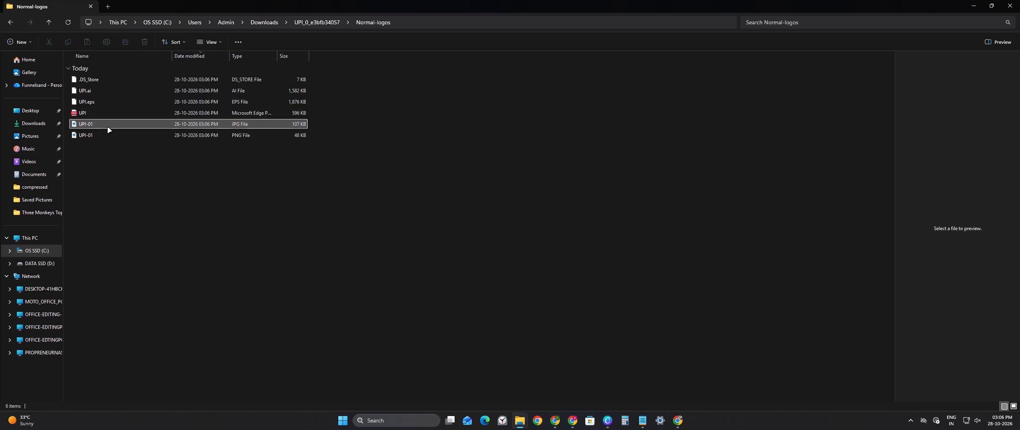
click(106, 133)
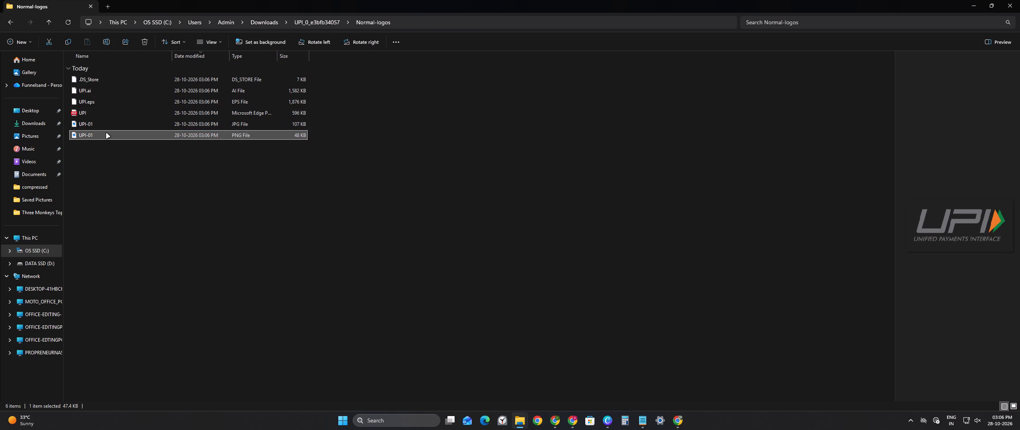
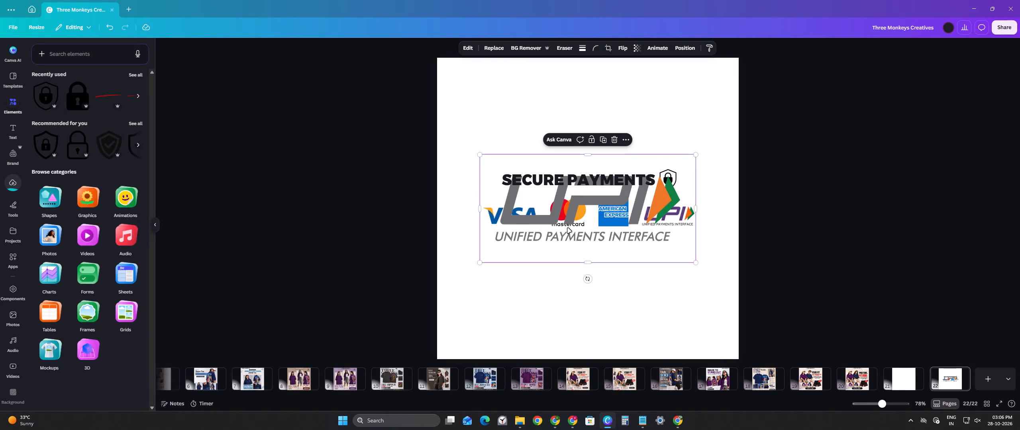
Move the new high-resolution UPI logo above the payment row and delete the old UPI logo at the row's end.
drag(565, 227, 547, 152)
click(665, 220)
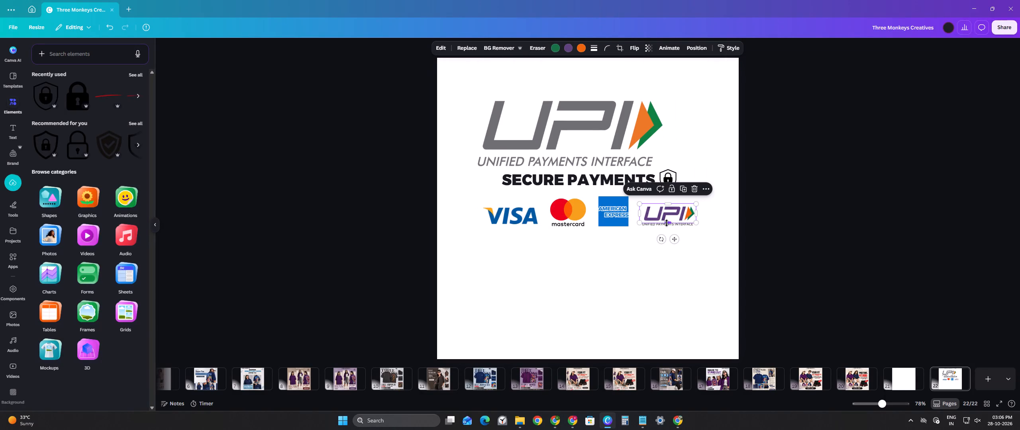
key(Delete)
click(681, 224)
key(Delete)
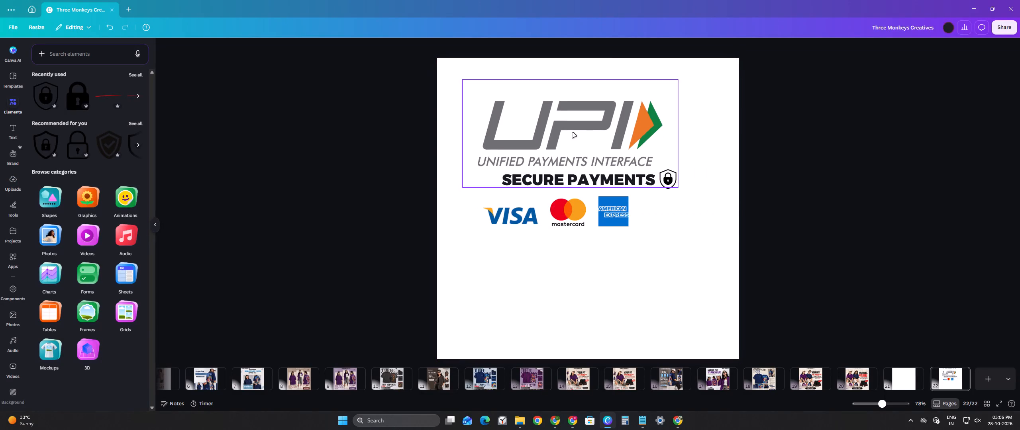
Shrink the new UPI logo to match the row and place it beside the American Express logo, centred under the shield icon.
drag(573, 133, 561, 188)
drag(664, 244, 567, 180)
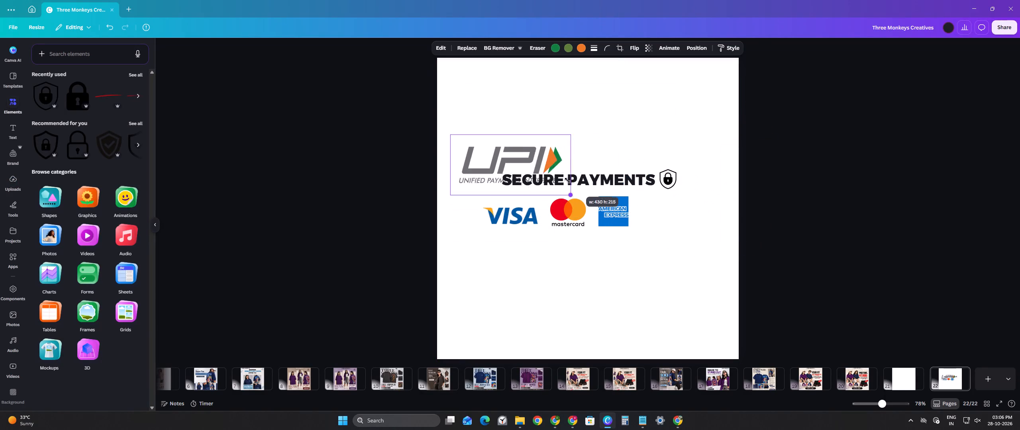
drag(567, 180, 512, 156)
drag(479, 151, 657, 191)
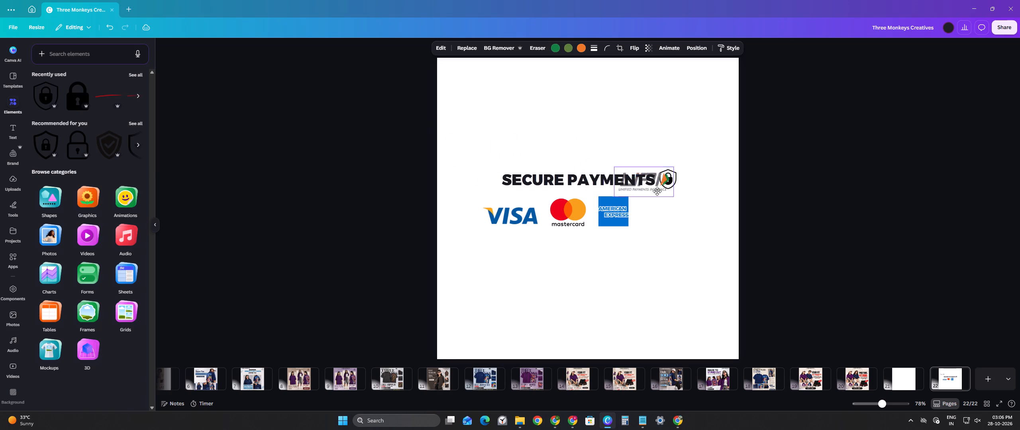
drag(657, 191, 662, 214)
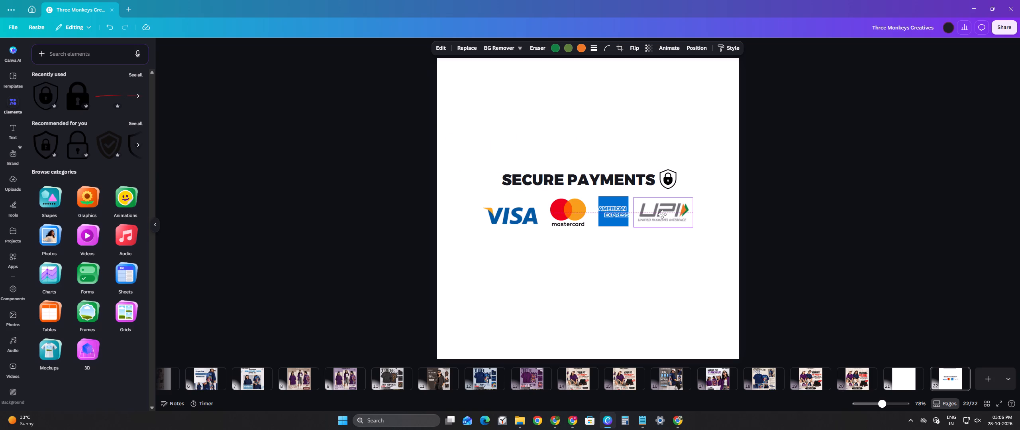
drag(662, 214, 664, 213)
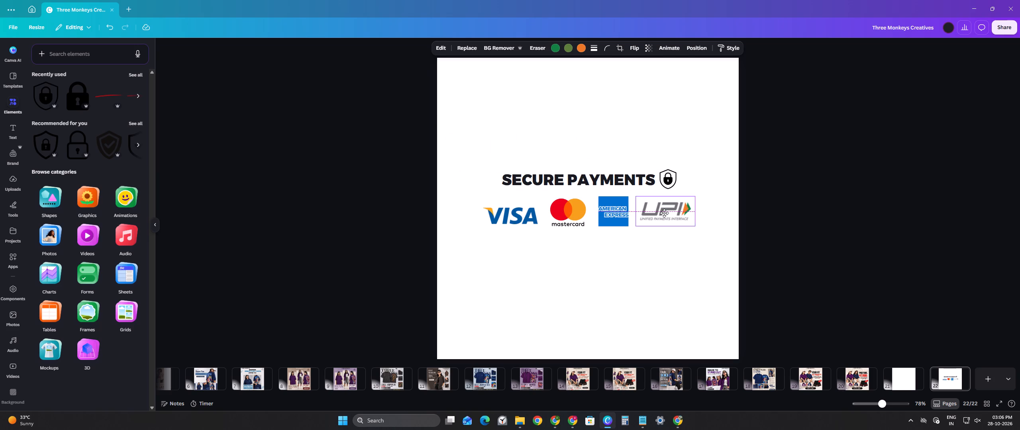
drag(664, 213, 665, 212)
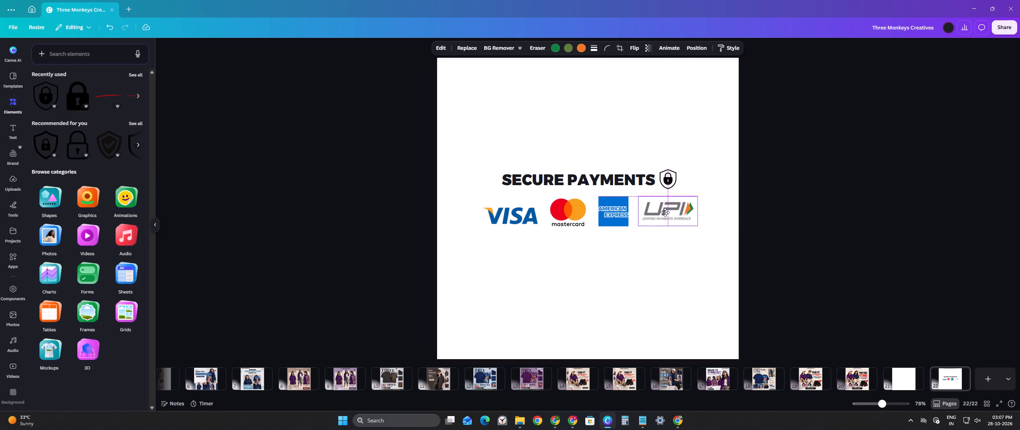
drag(665, 212, 667, 212)
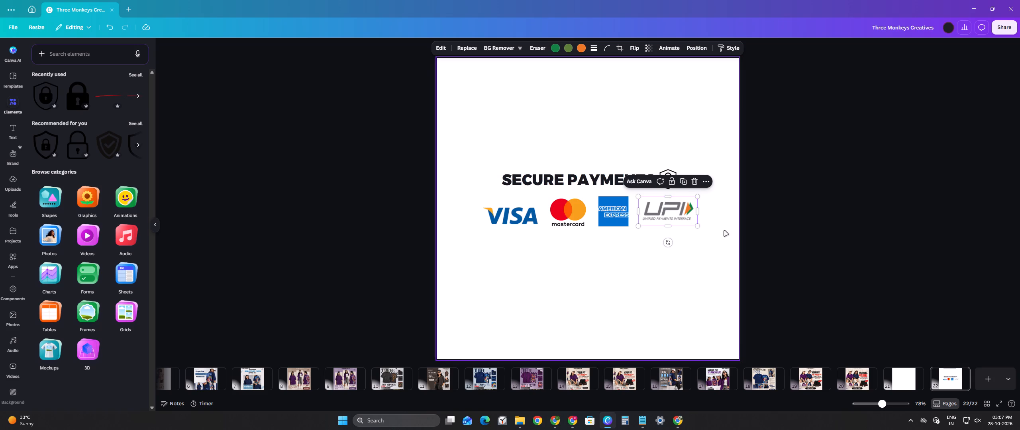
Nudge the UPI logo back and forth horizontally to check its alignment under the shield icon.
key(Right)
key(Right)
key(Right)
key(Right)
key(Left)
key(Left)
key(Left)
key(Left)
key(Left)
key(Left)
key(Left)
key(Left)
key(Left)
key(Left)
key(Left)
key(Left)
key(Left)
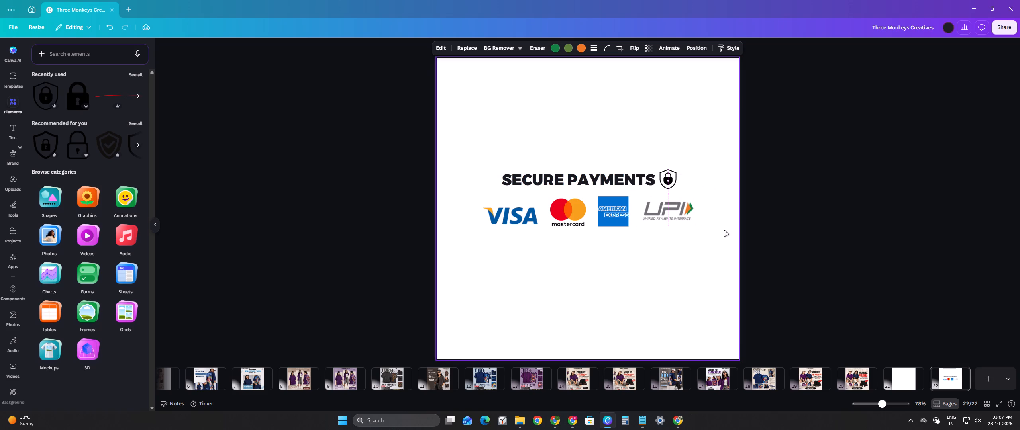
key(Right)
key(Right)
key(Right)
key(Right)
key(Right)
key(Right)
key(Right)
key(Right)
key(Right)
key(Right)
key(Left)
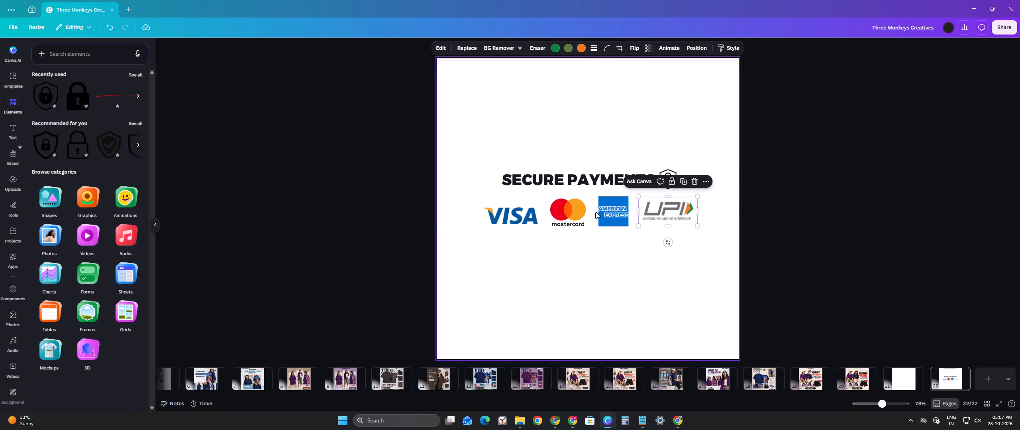
Nudge the American Express logo seven small steps to the right, towards the UPI logo.
click(608, 213)
key(Right)
key(Right)
key(Right)
key(Right)
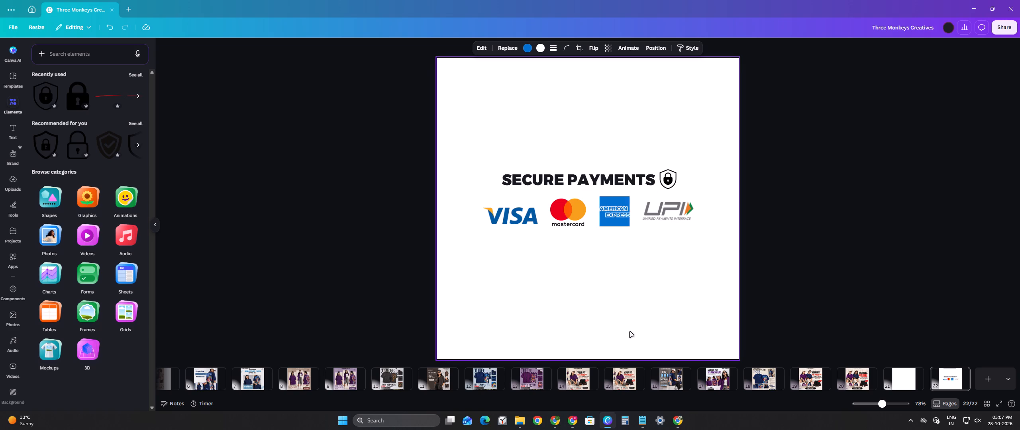
key(Right)
key(Right)
key(Right)
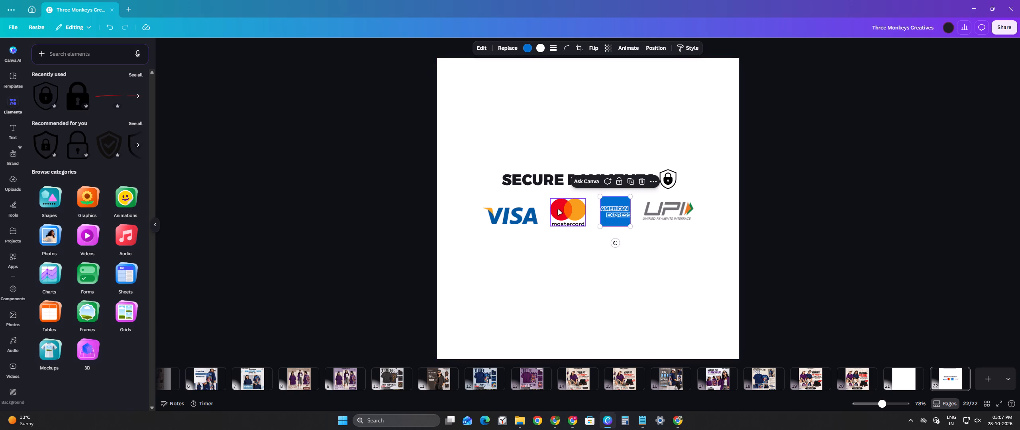
Nudge the Mastercard logo right by a net four small steps to even out the logo spacing.
click(558, 210)
key(Right)
key(Right)
key(Right)
key(Right)
key(Left)
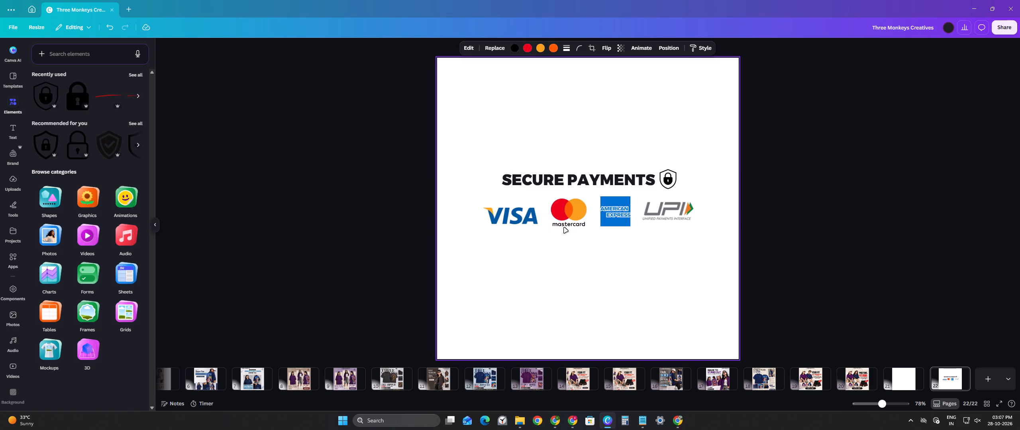
key(Right)
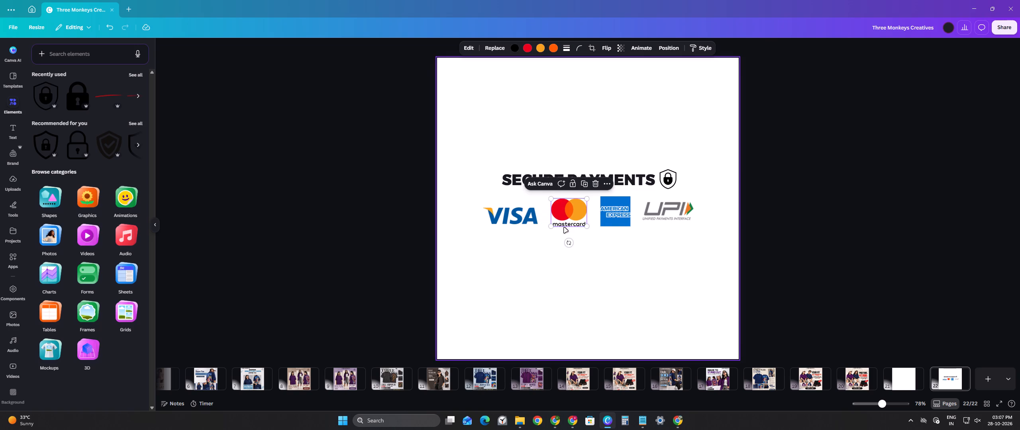
click(623, 207)
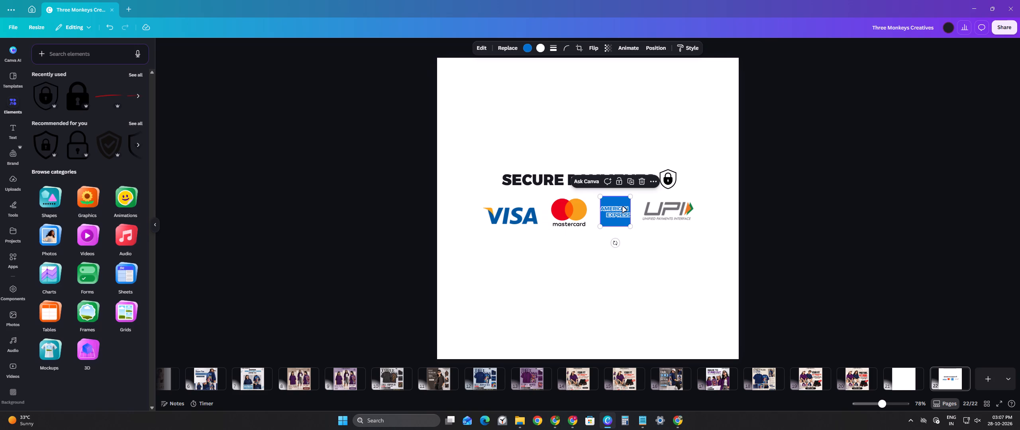
Nudge the UPI logo right by a net three small steps to adjust its gap from the American Express logo.
click(656, 208)
key(Right)
key(Right)
key(Right)
key(Right)
key(Right)
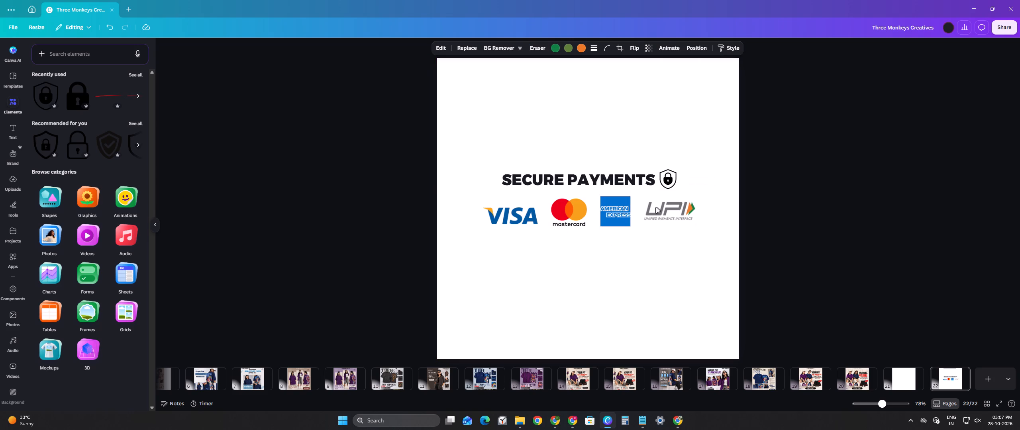
key(Right)
key(Right)
key(Right)
key(Left)
key(Left)
key(Left)
key(Left)
key(Left)
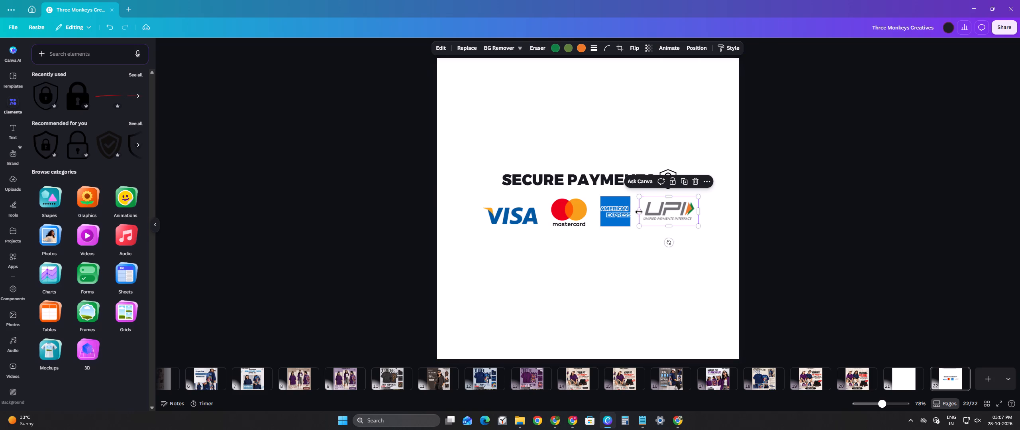
Crop the empty left margin of the UPI logo so its frame is about 196 wide and its gap matches the others.
click(641, 211)
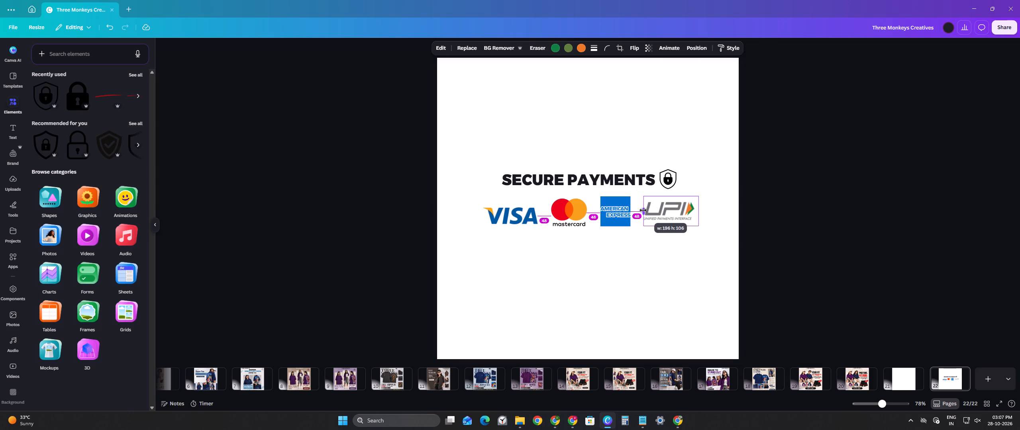
click(690, 276)
click(667, 202)
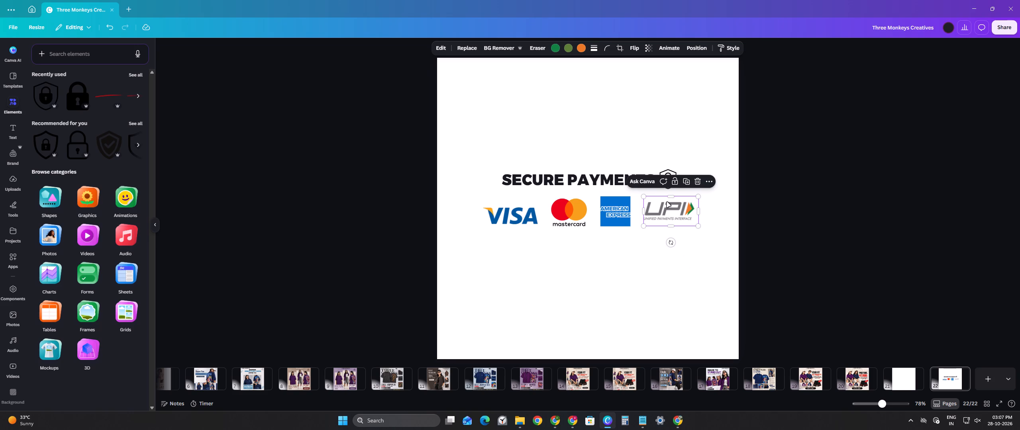
key(Left)
key(Left)
key(Right)
key(Right)
click(859, 207)
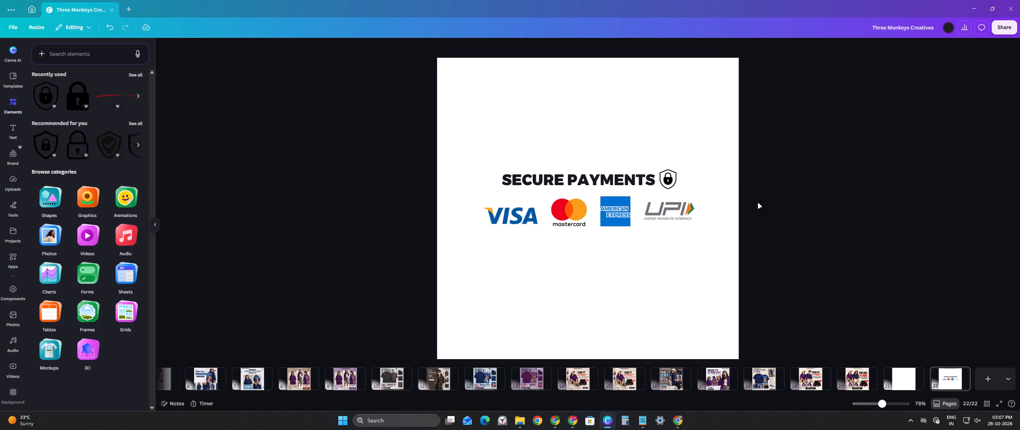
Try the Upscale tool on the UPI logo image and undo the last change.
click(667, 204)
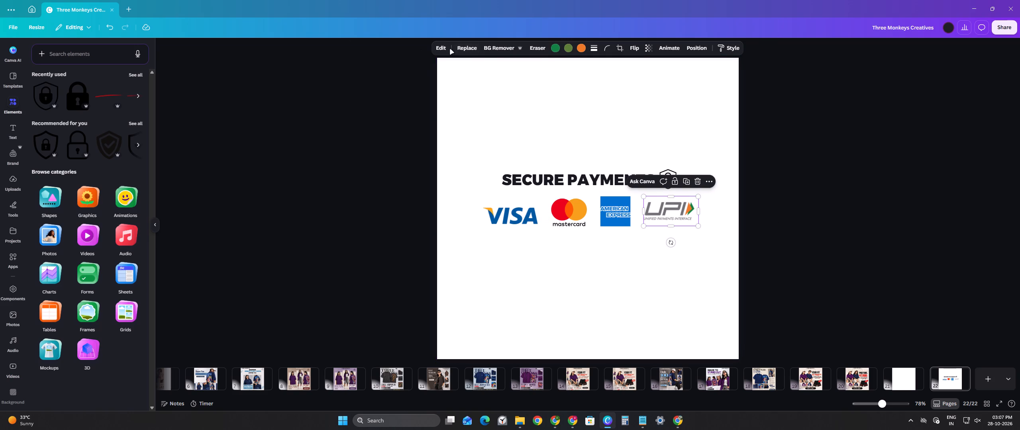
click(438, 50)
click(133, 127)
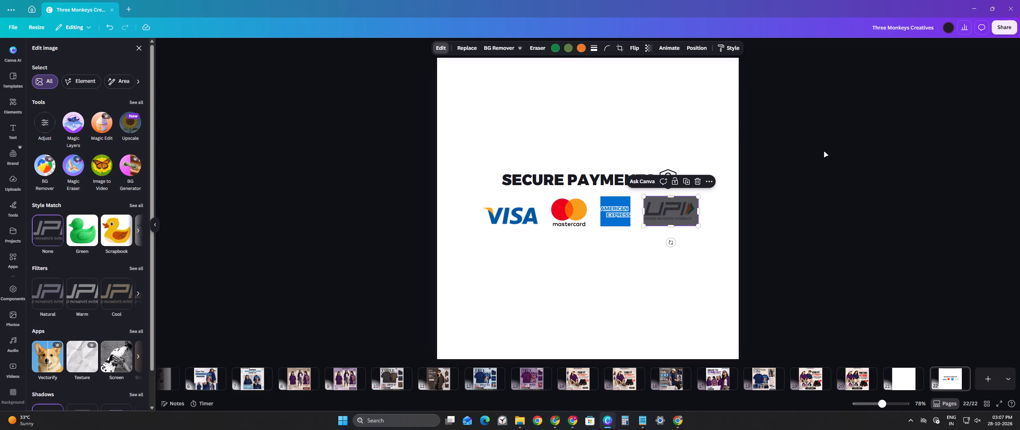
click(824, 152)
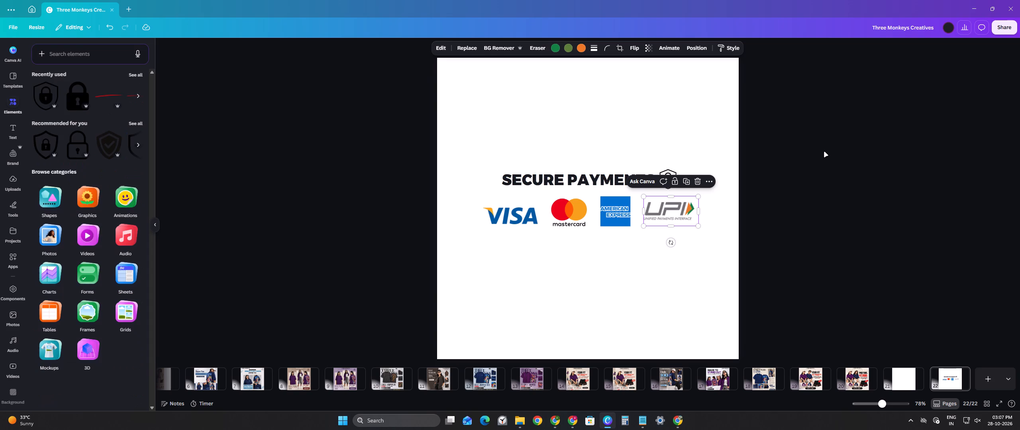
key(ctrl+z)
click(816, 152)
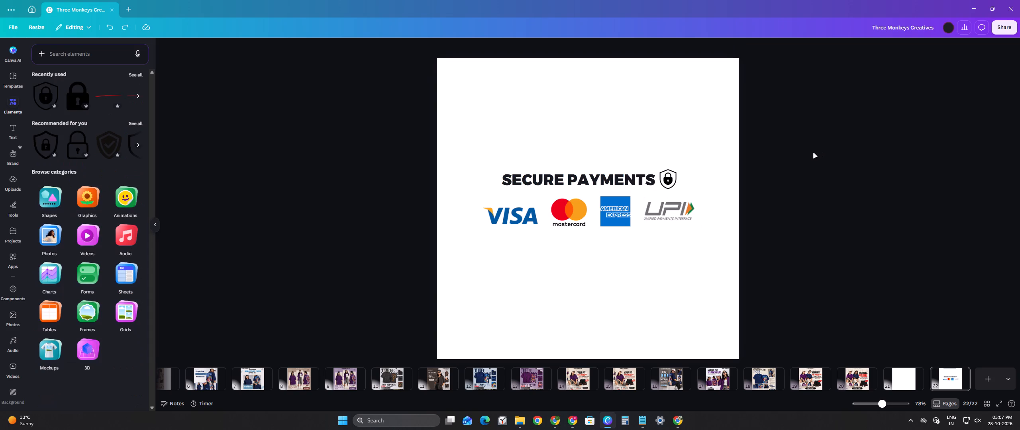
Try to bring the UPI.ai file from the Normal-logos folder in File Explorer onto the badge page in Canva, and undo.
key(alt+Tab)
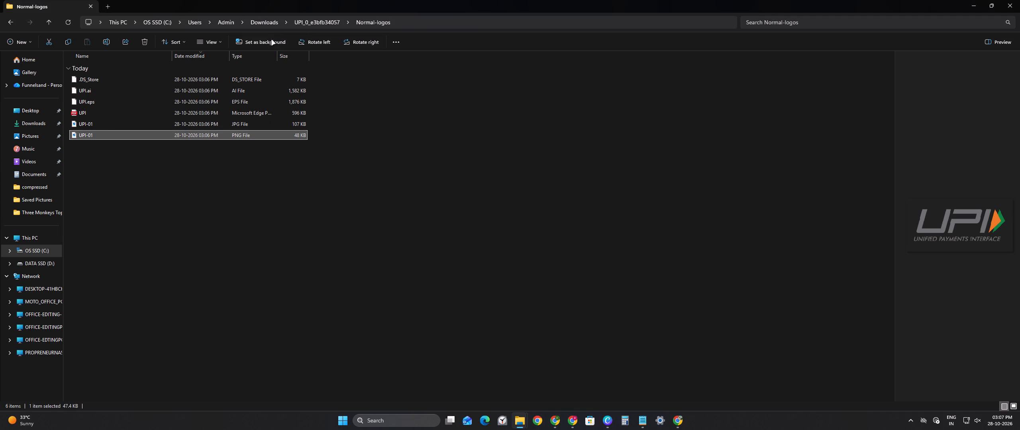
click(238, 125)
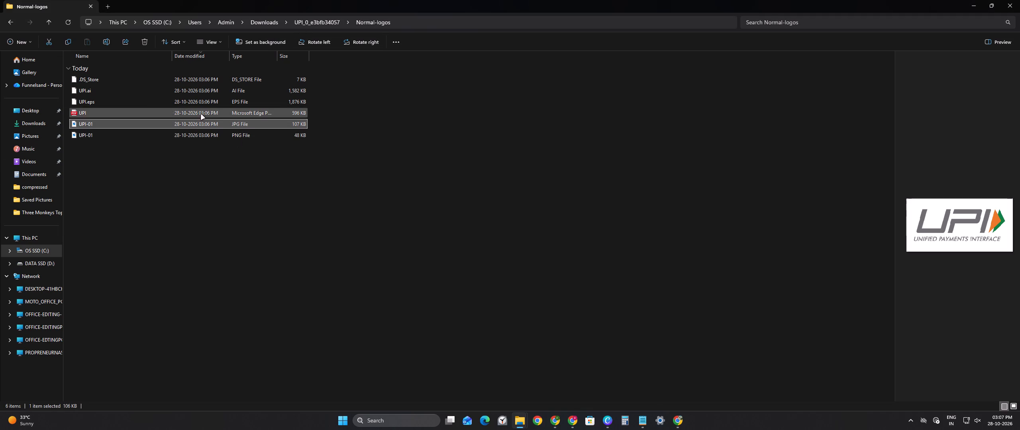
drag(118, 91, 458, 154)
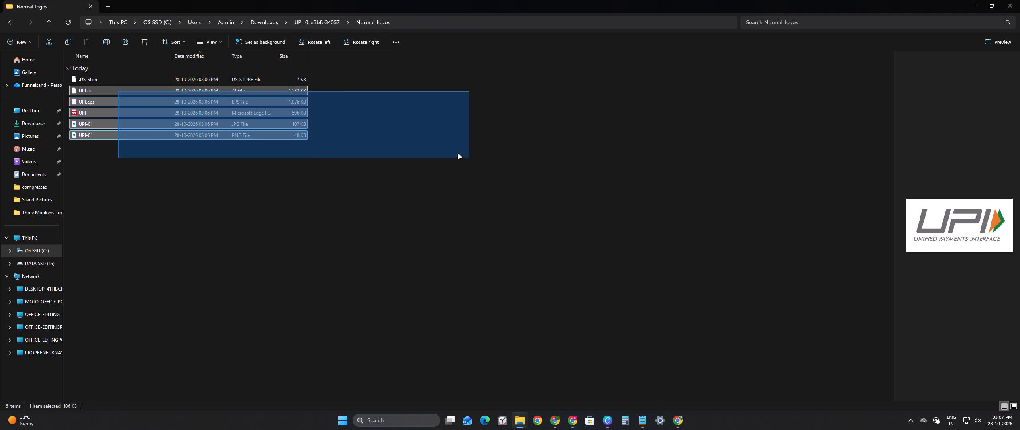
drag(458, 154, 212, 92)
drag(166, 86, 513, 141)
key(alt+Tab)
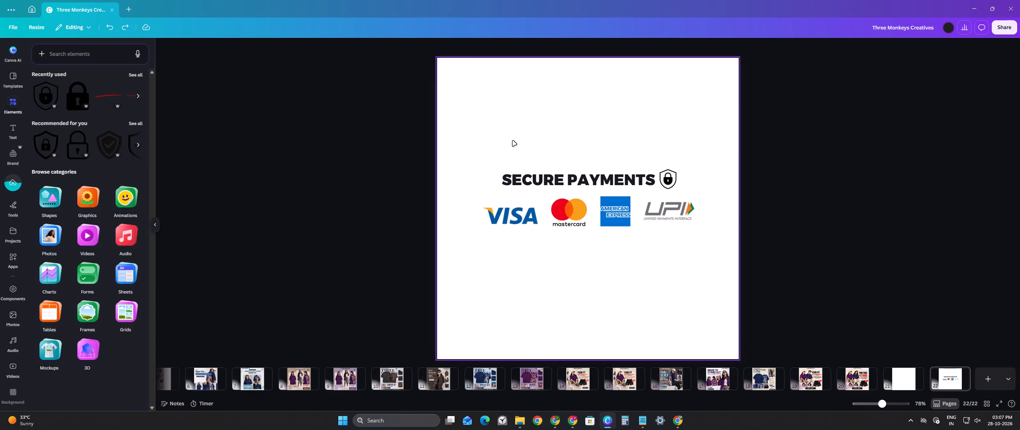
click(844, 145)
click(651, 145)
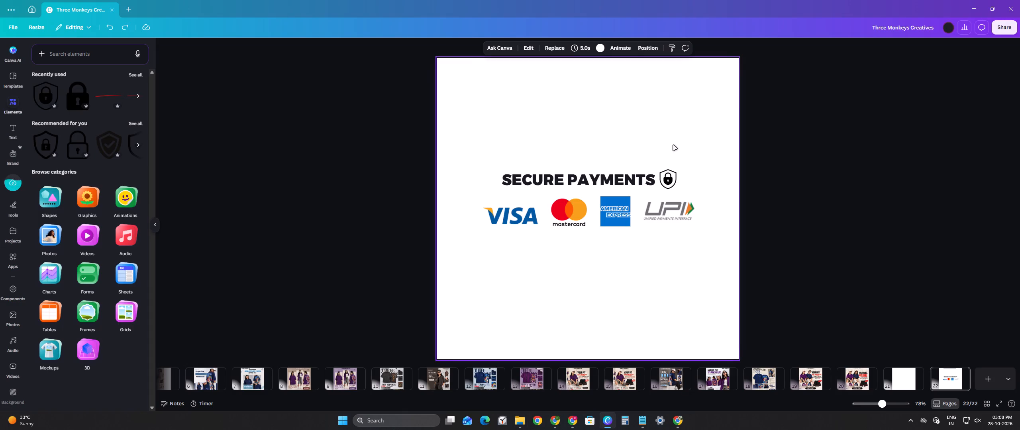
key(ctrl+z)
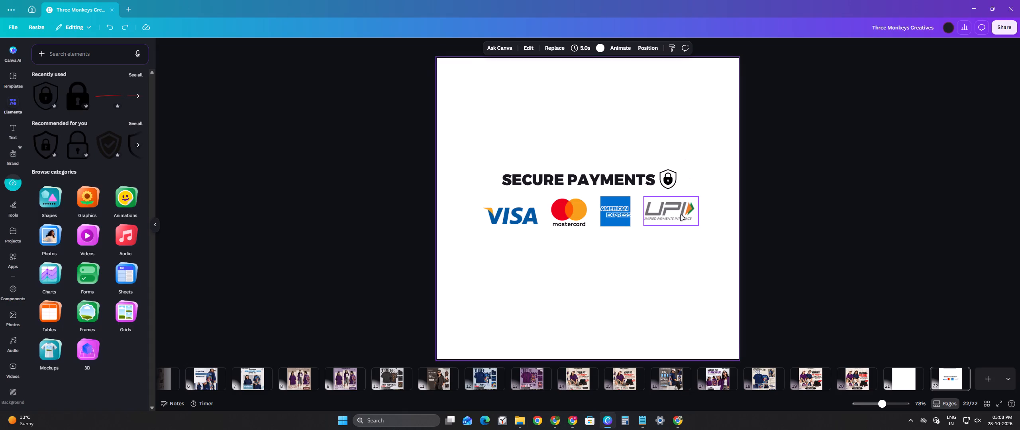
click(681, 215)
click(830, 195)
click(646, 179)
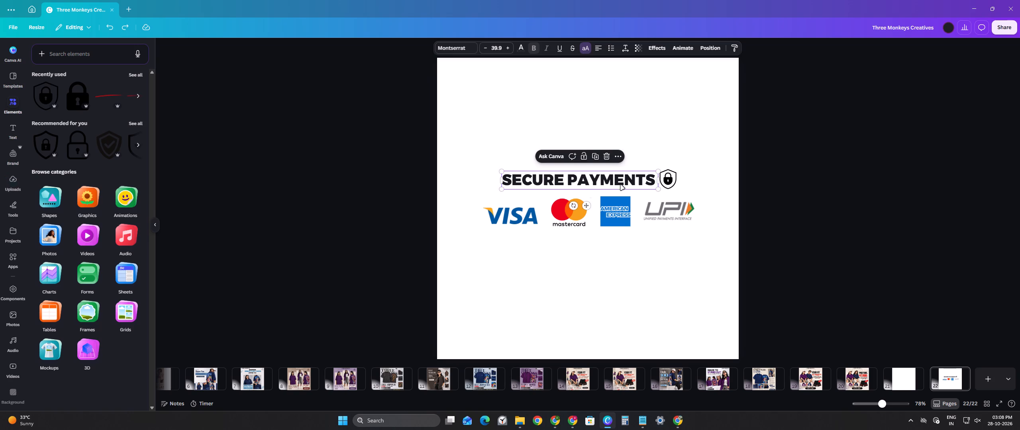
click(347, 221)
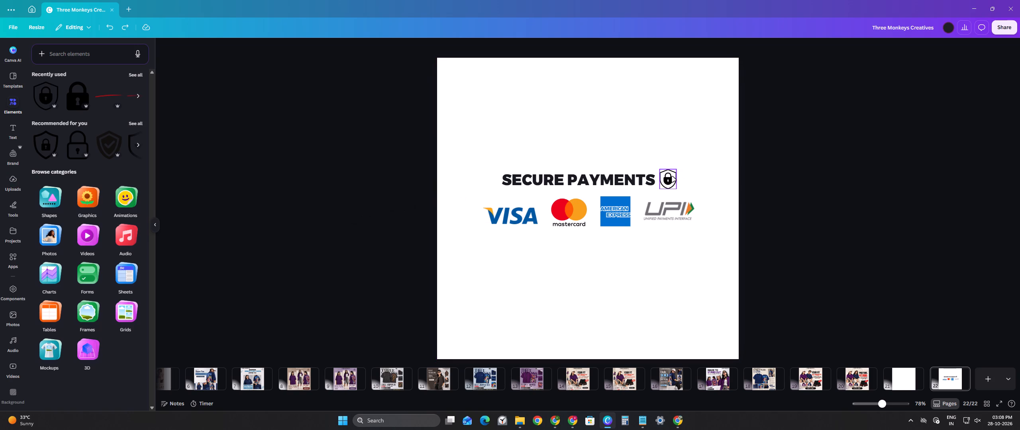
Nudge the shield lock icon five small steps to the right, away from the SECURE PAYMENTS heading.
click(672, 177)
key(Right)
key(Right)
key(Right)
key(Right)
key(Right)
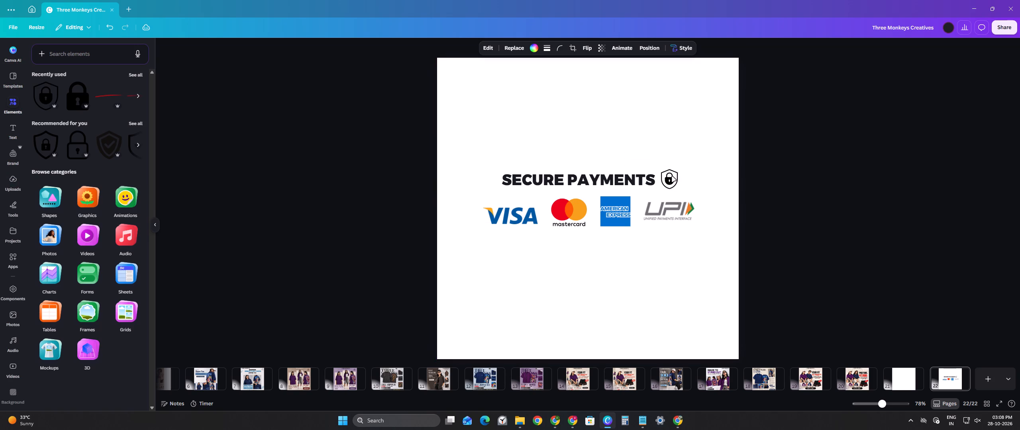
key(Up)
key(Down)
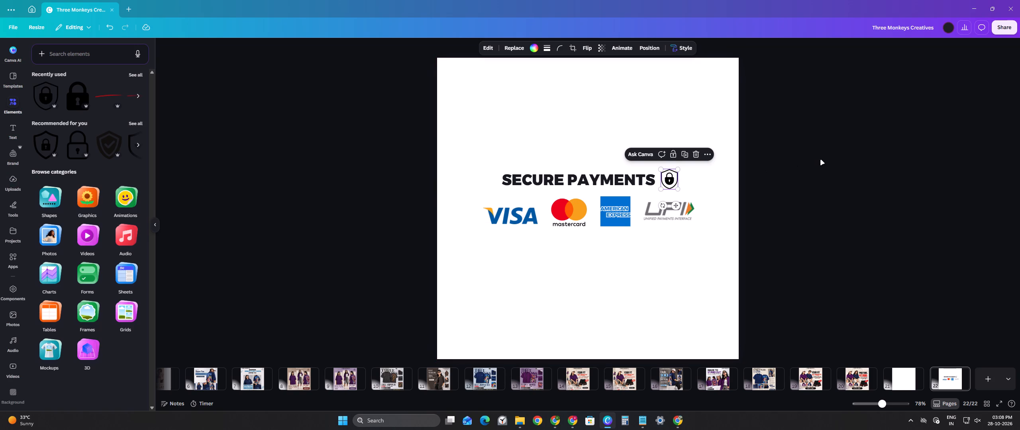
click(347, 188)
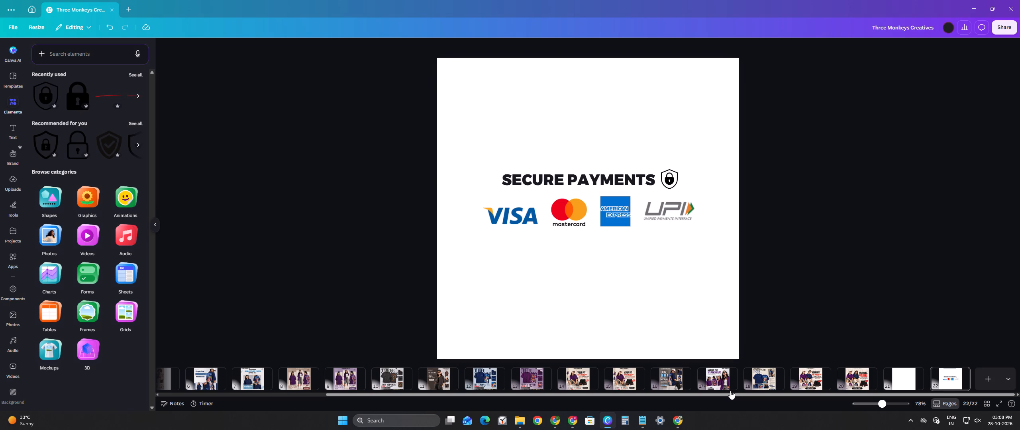
Nudge the UPI logo two small steps to the right and one small step down.
click(665, 220)
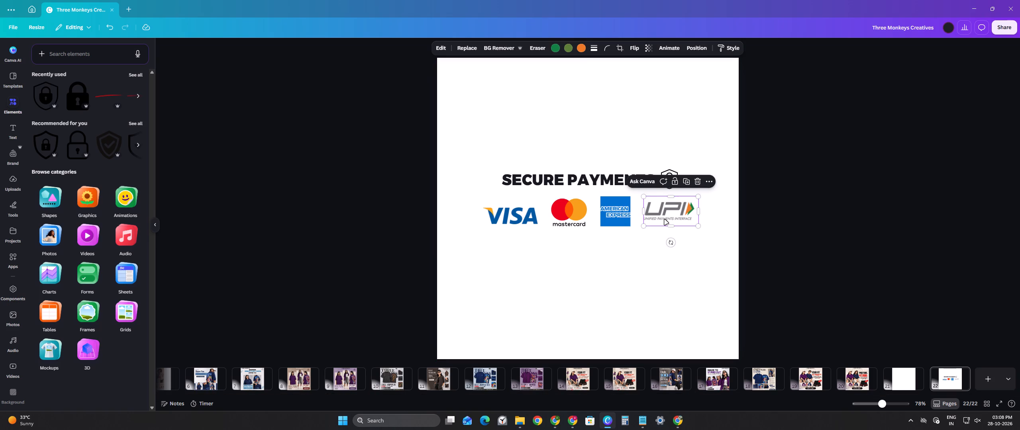
key(Down)
key(Down)
key(Right)
key(Right)
key(Up)
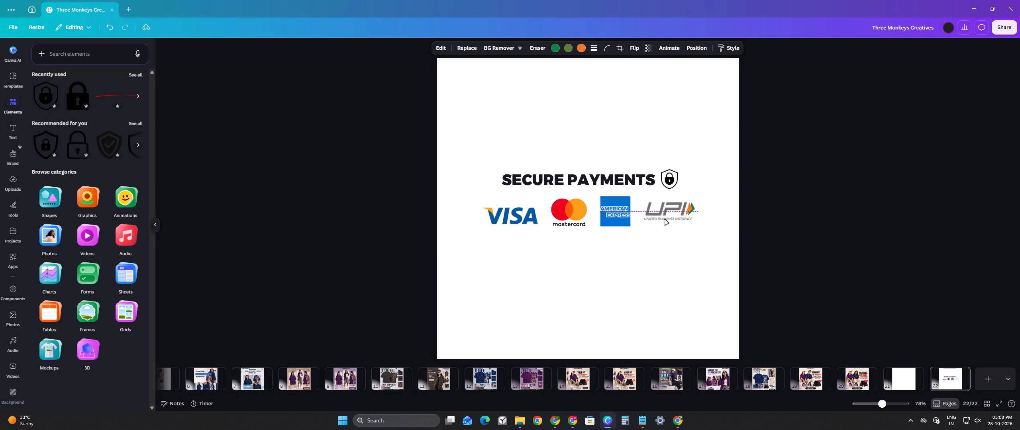
click(926, 217)
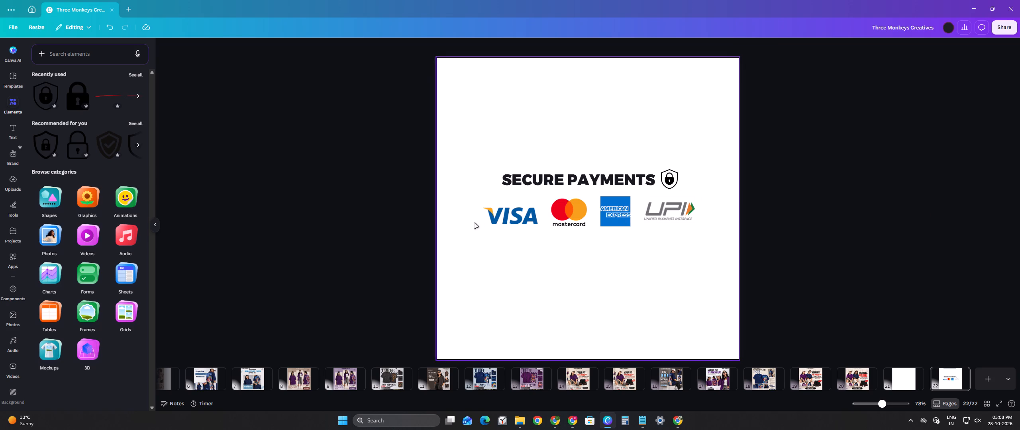
Align the Visa, Mastercard, American Express and UPI logos with one another along their horizontal middle line.
drag(468, 222, 795, 202)
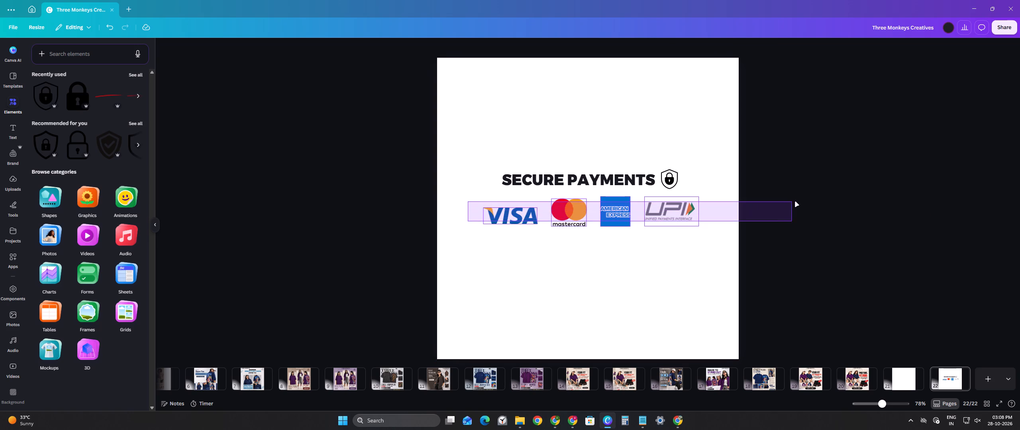
drag(795, 202, 804, 202)
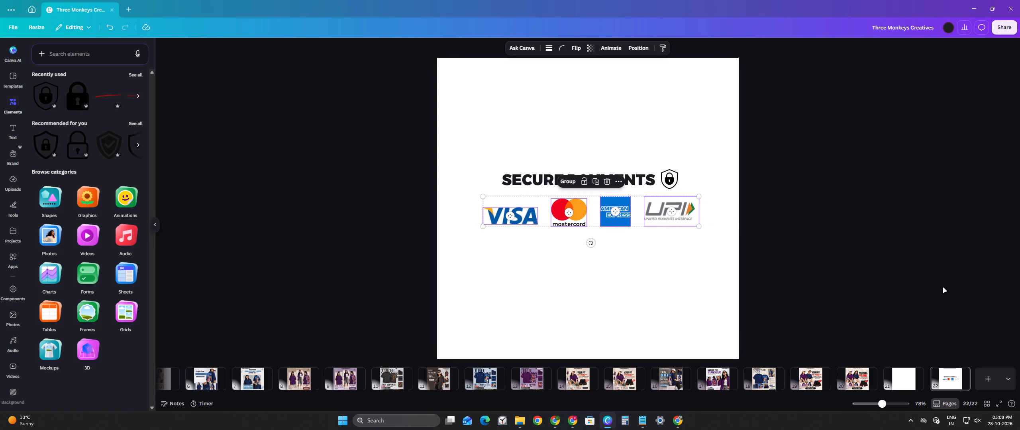
click(641, 47)
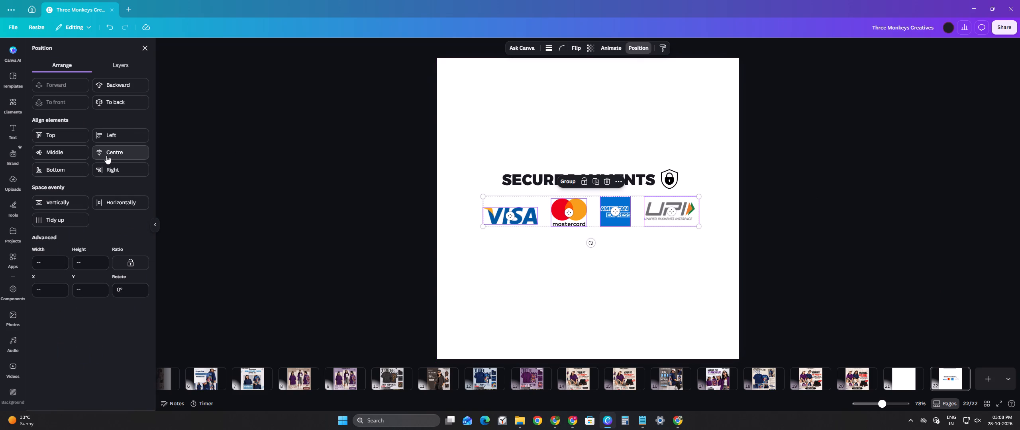
click(59, 155)
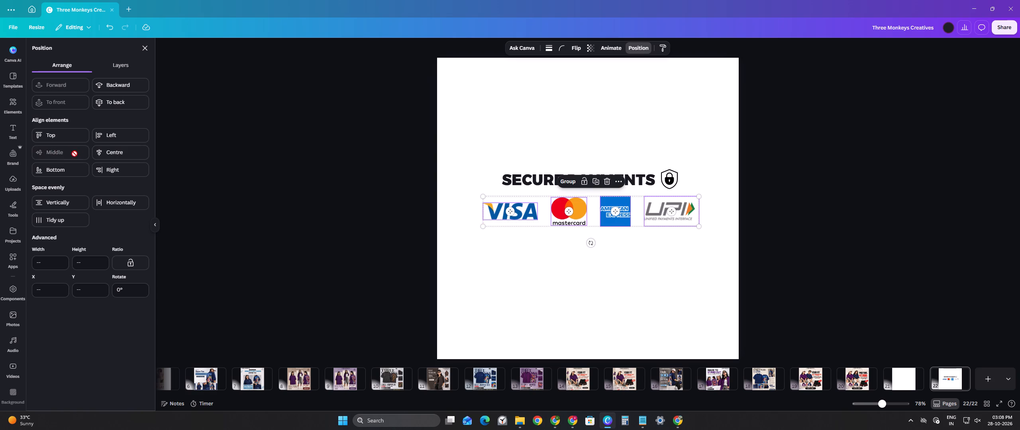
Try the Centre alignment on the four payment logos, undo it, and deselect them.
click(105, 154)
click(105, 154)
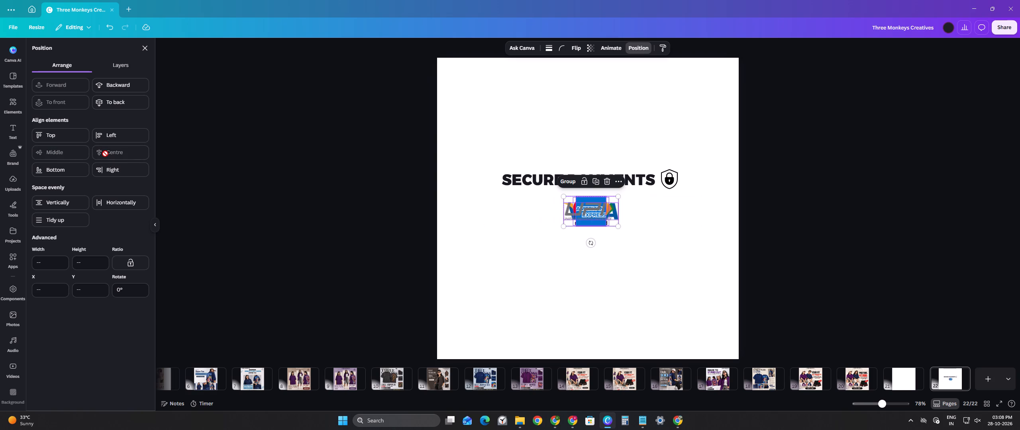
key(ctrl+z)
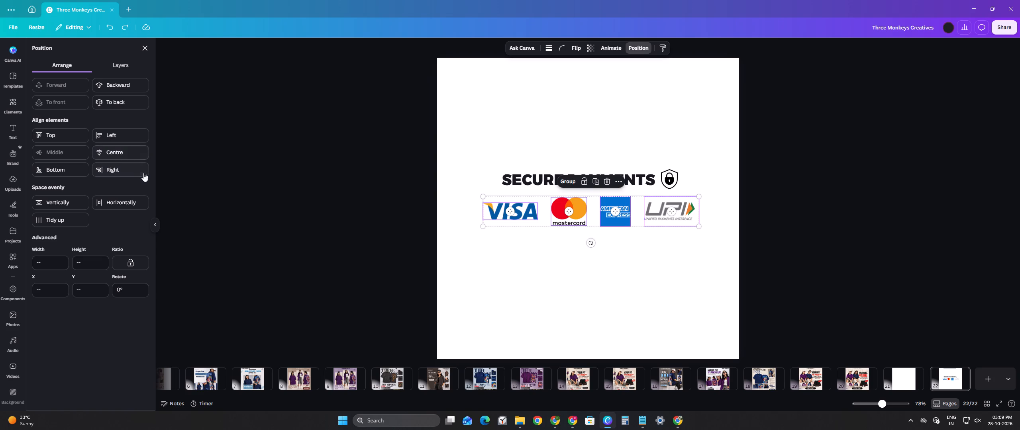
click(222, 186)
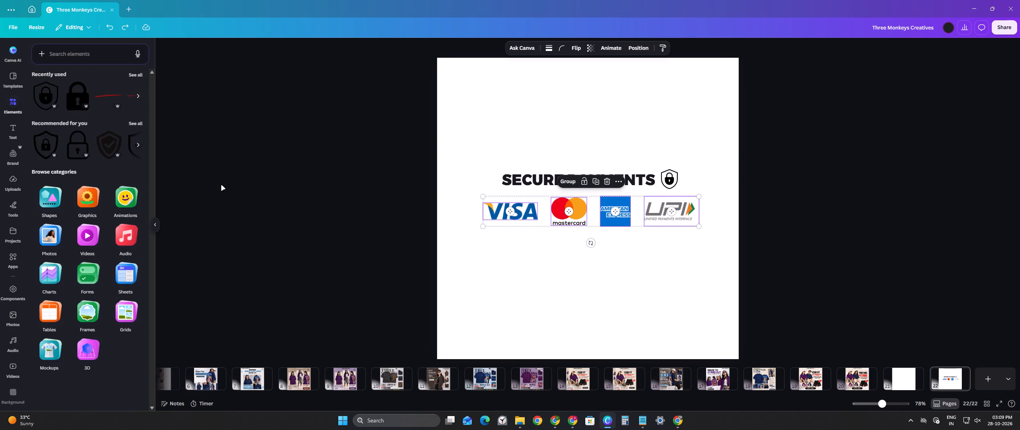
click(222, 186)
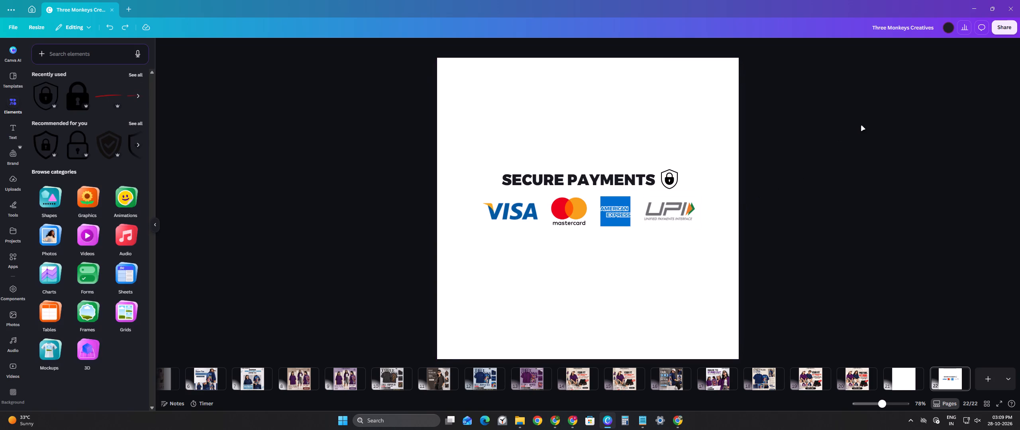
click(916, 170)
Download only the SECURE PAYMENTS heading, shield icon and four payment logos as a PNG with a transparent background.
drag(488, 150, 711, 257)
right_click(612, 200)
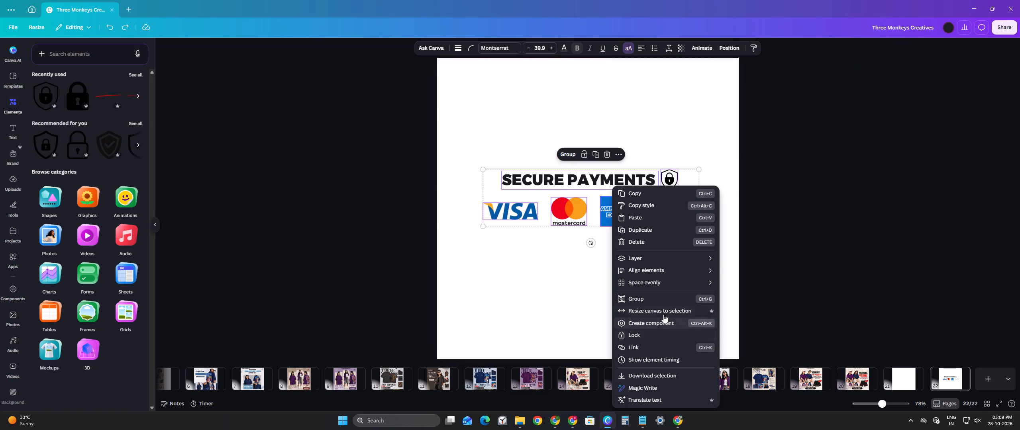
click(678, 375)
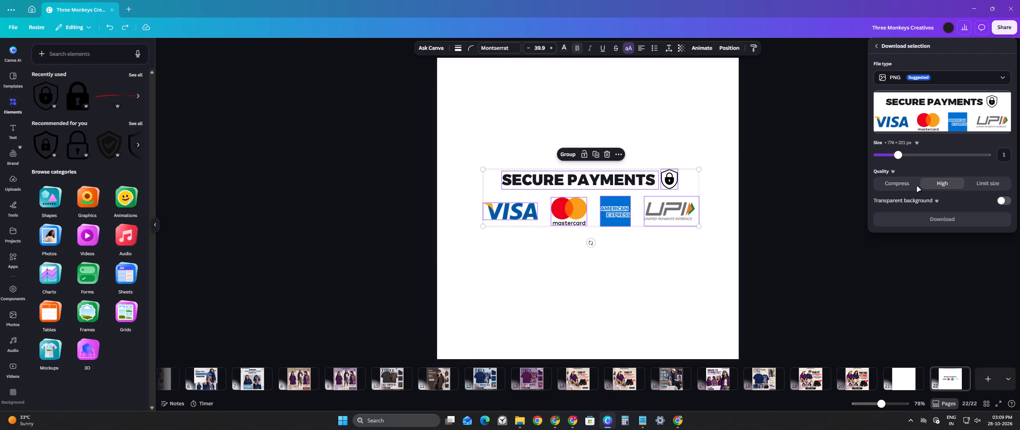
click(1002, 201)
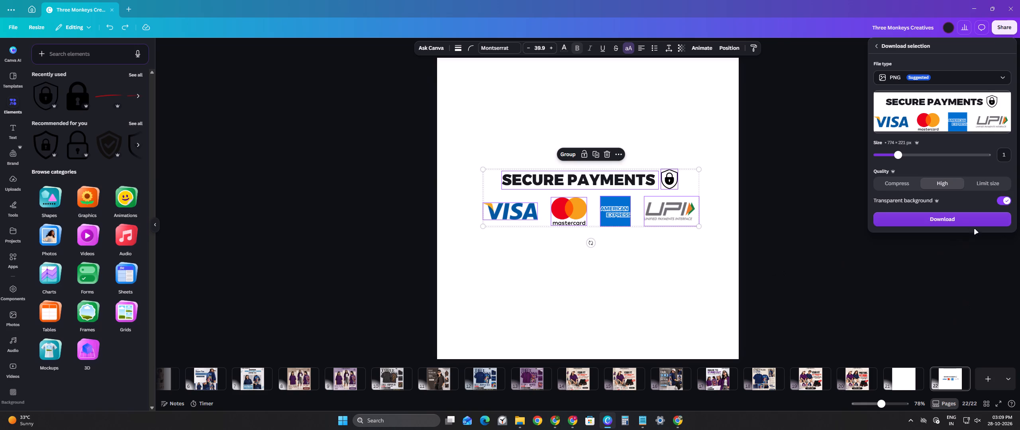
click(940, 223)
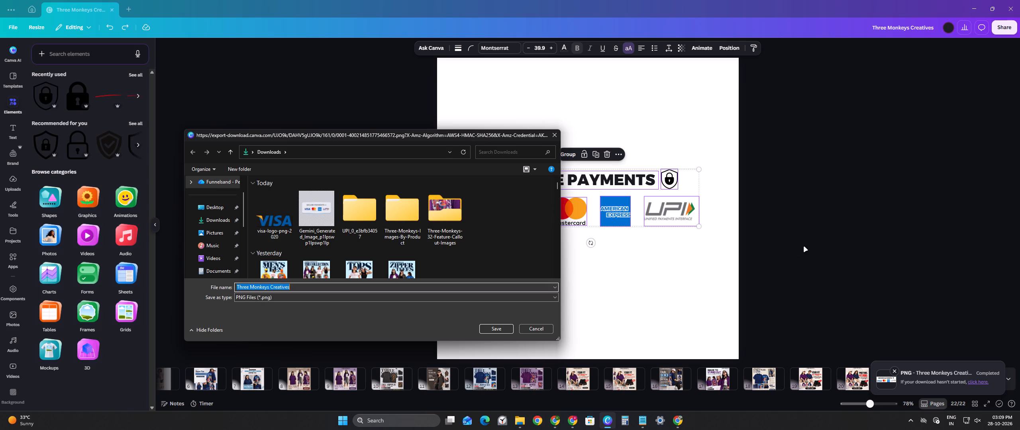
Save the exported PNG in the Downloads folder under the name Secure payments.
text(Secure pau)
key(BackSpace)
text(yments)
key(Return)
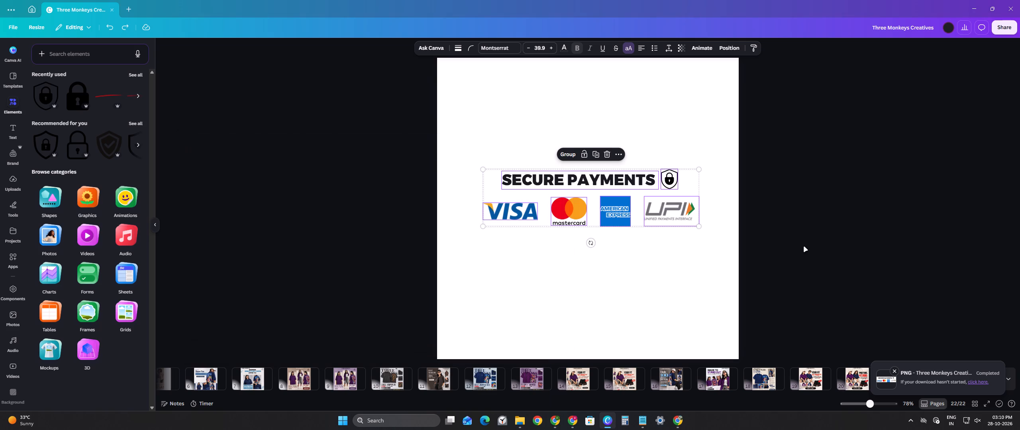
Switch to File Explorer.
click(520, 424)
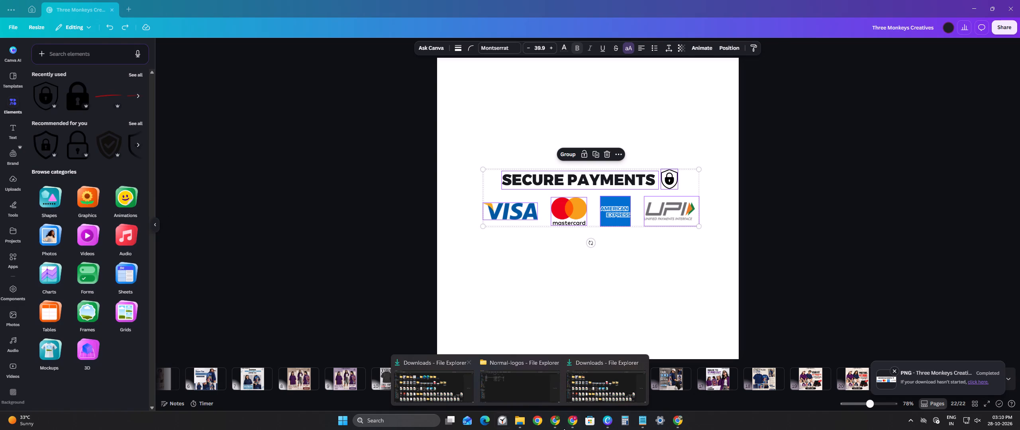
Delete the UPI_0_e3bfb34057 and mc_symbol_PNG zip archives and the extracted UPI_0_e3bfb34057 folder from the Downloads folder.
click(527, 401)
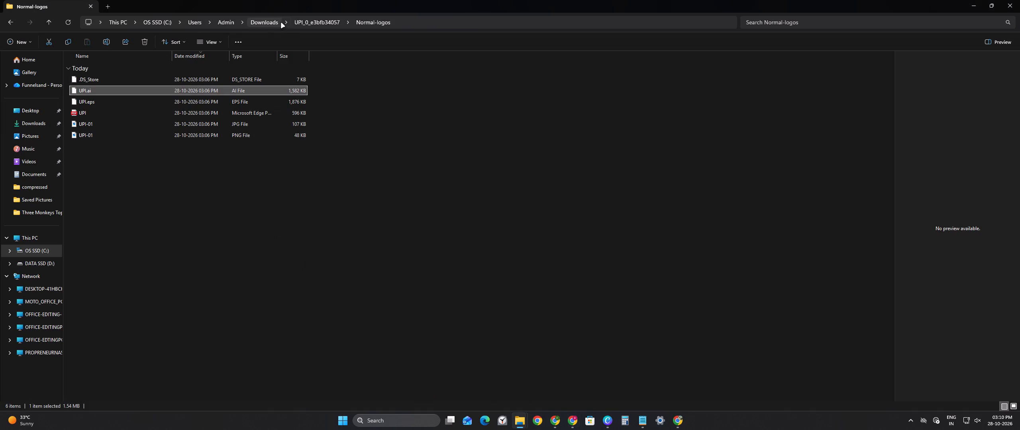
click(262, 22)
click(120, 102)
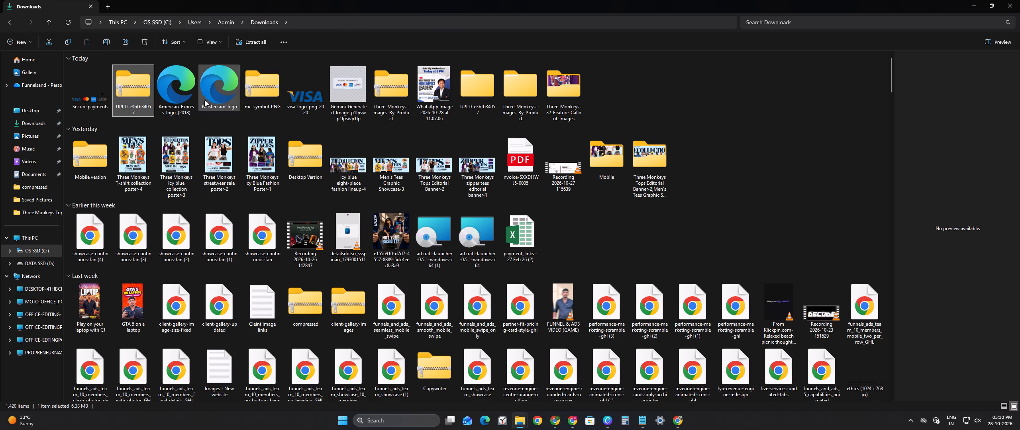
ctrl+click(268, 103)
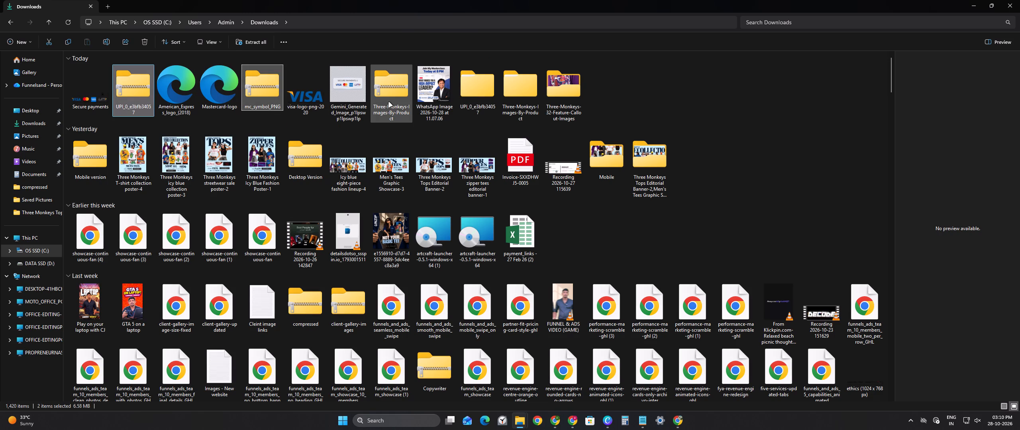
ctrl+click(478, 102)
key(Delete)
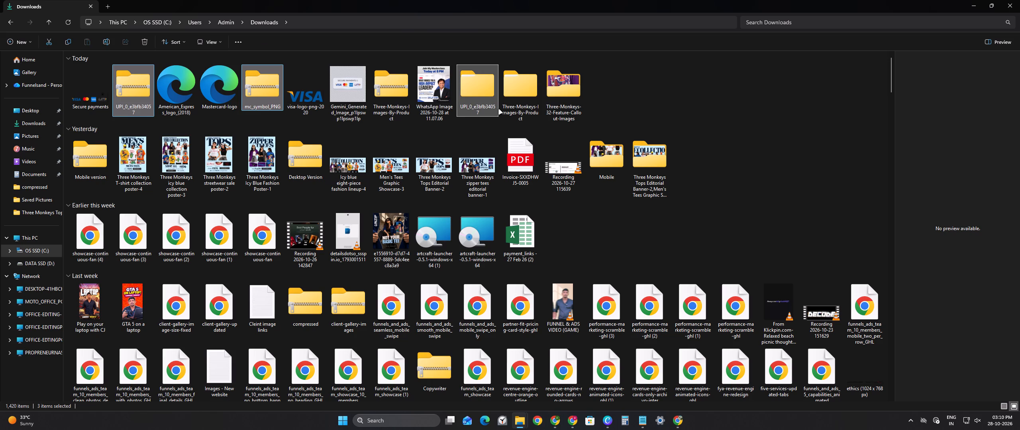
Switch back to the SECURE PAYMENTS design in Canva.
key(alt+Tab)
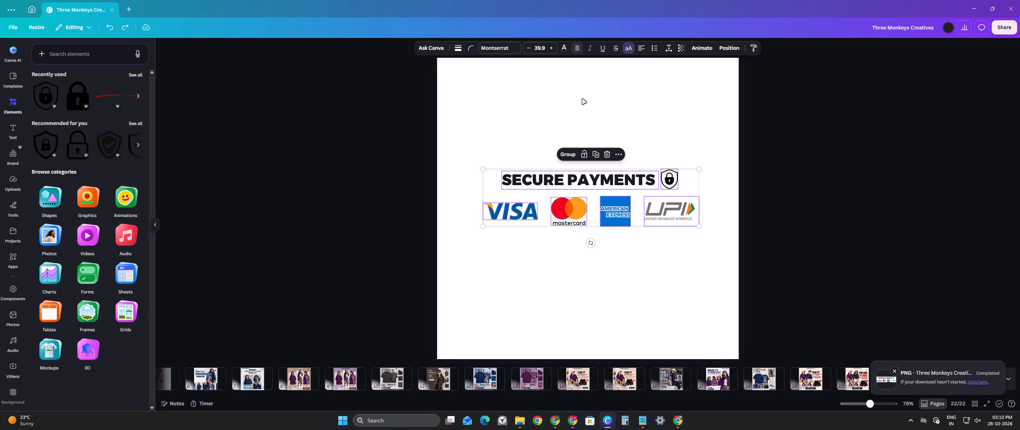